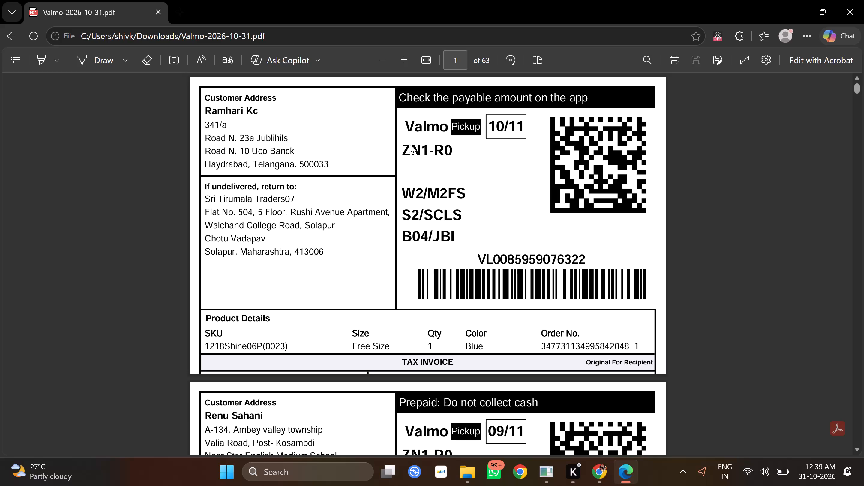
Close the Valmo-2026-10-31 label PDF and switch to the Meesho Supplier Panel's Ready to Ship orders in Chrome.
left_click(861, 6)
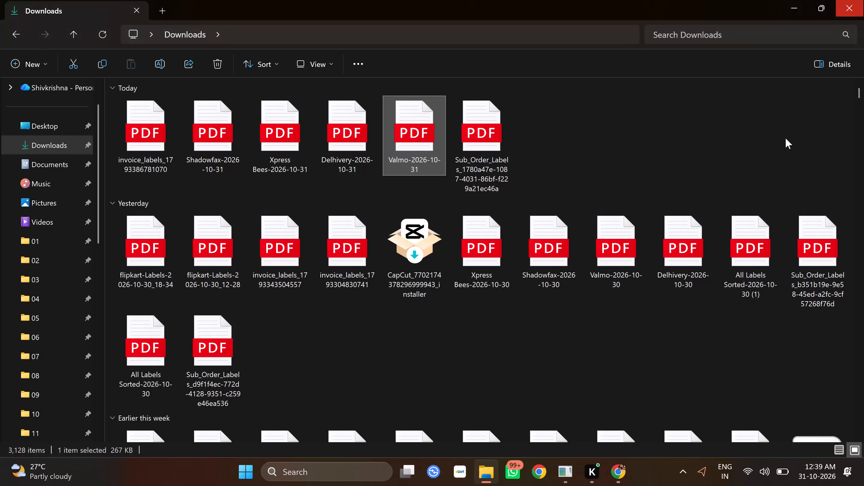
left_click(619, 475)
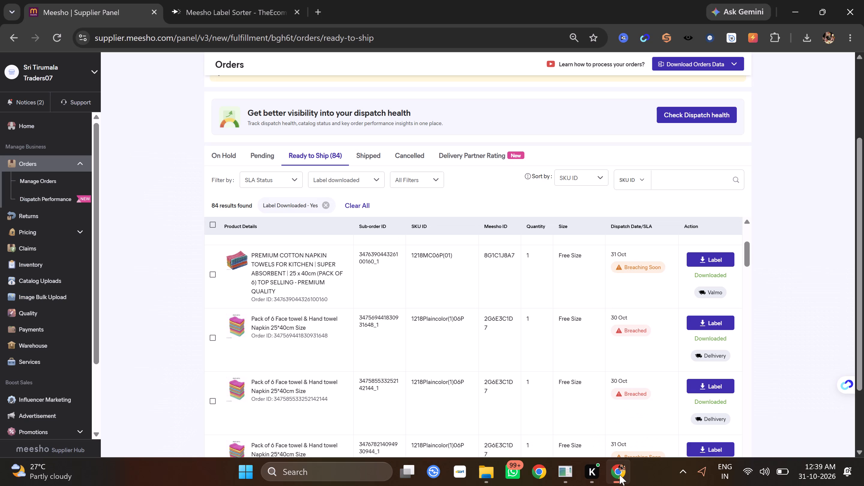
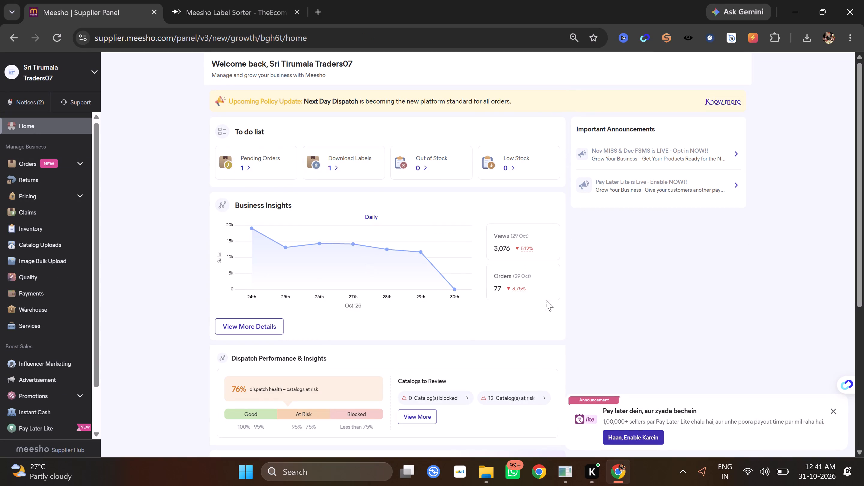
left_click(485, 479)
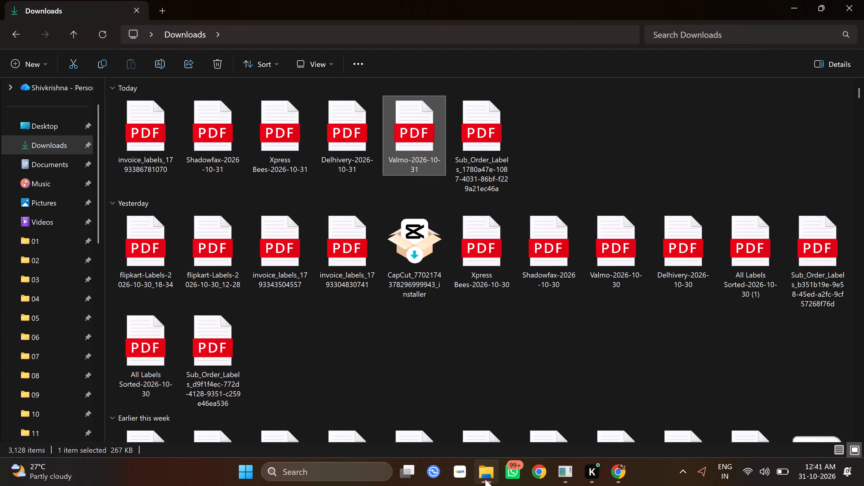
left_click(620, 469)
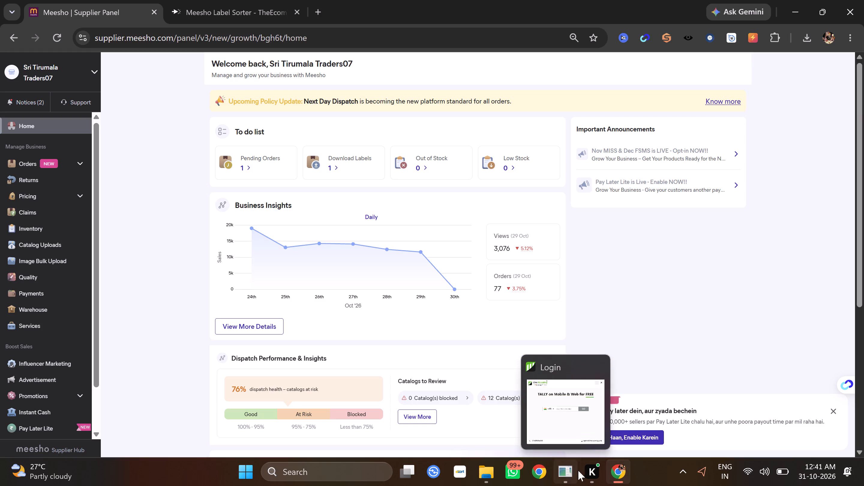
Switch to the Best Deal A2Z Chrome profile and open the Flipkart Seller Hub dashboard from its new tab page.
left_click(829, 33)
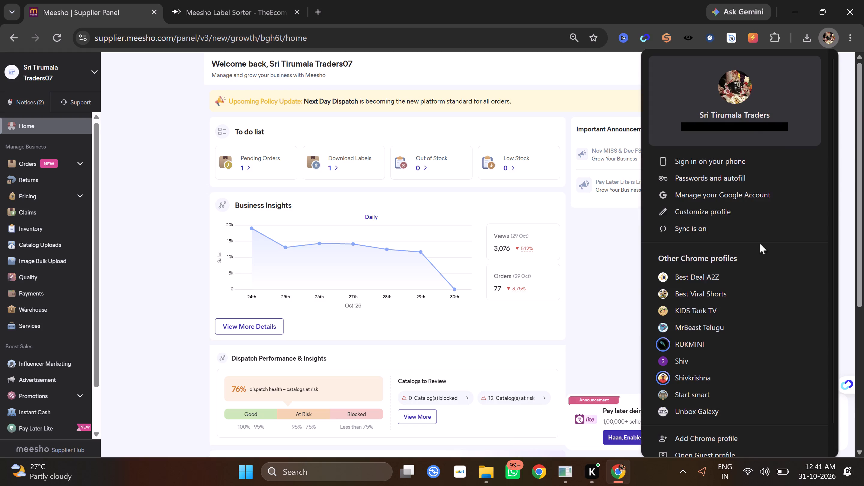
left_click(701, 278)
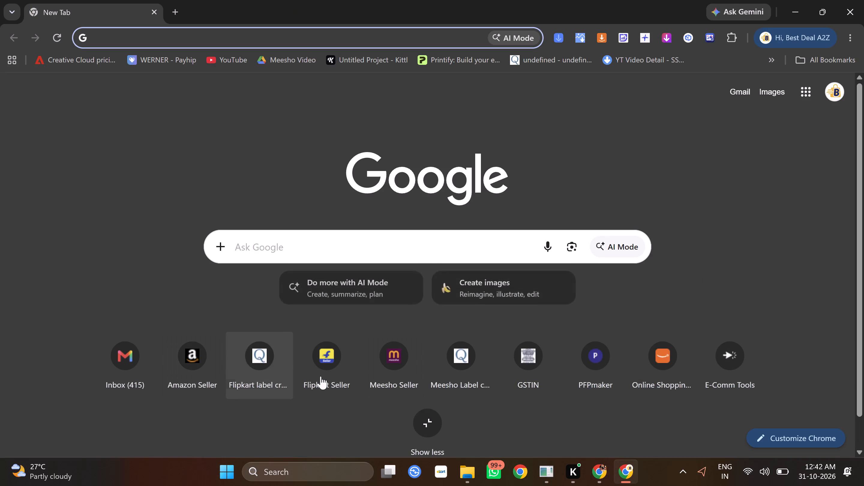
left_click(337, 351)
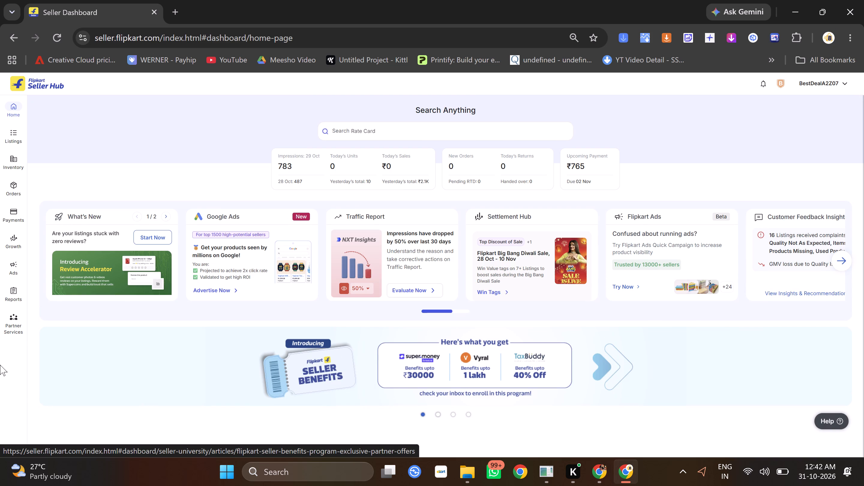
View the Payments Overview in Flipkart Seller Hub to check the upcoming and previous payments.
left_click(17, 208)
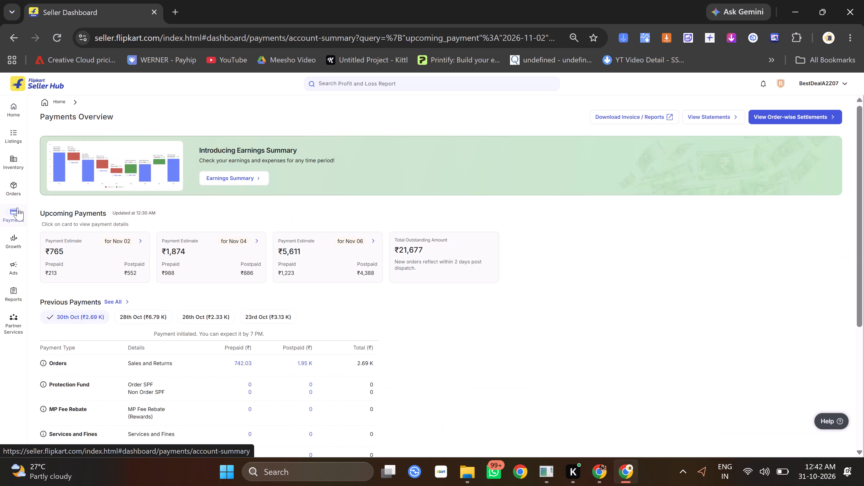
left_click(459, 334)
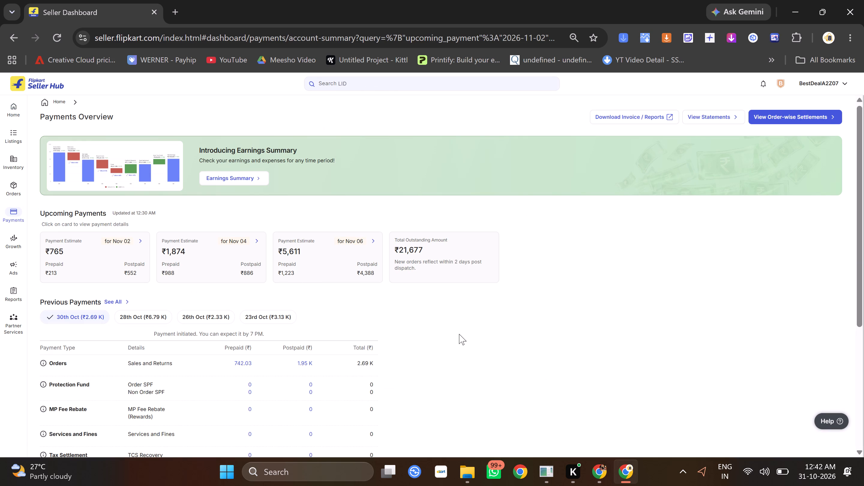
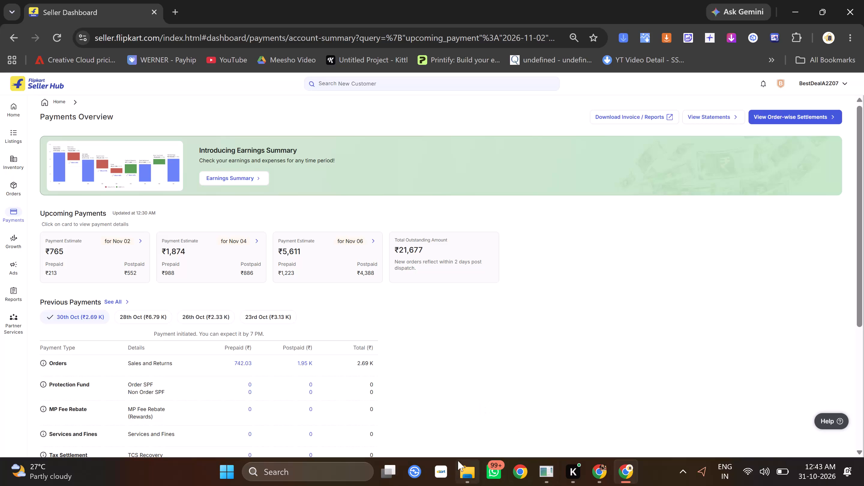
View the Forward Orders page and the active listings in Flipkart Seller Hub.
left_click(21, 183)
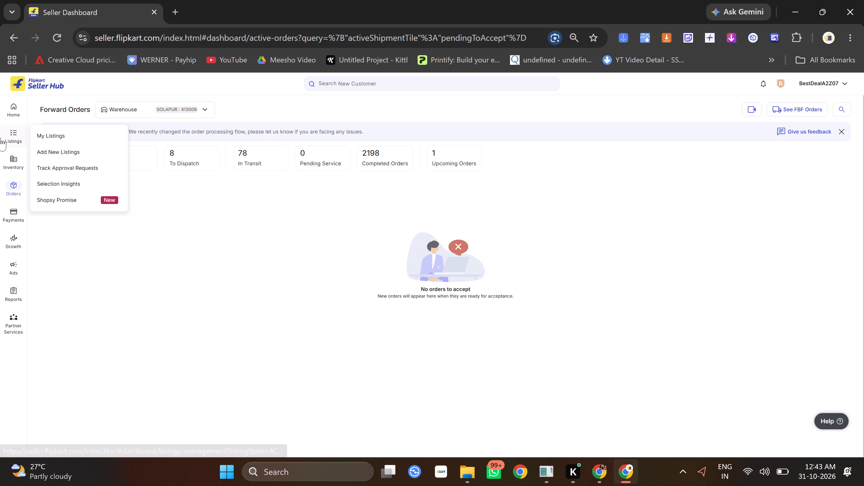
left_click(15, 133)
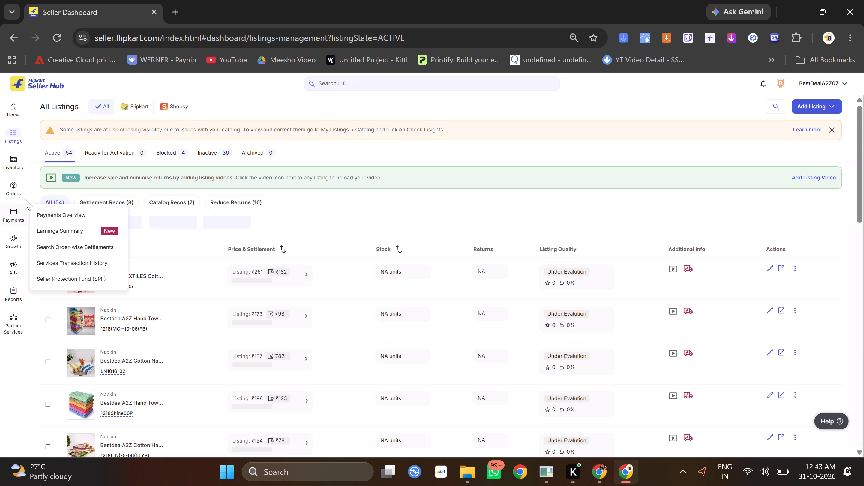
Review the previous payment breakdowns for 28th Oct and 30th Oct in the Payments Overview.
left_click(14, 215)
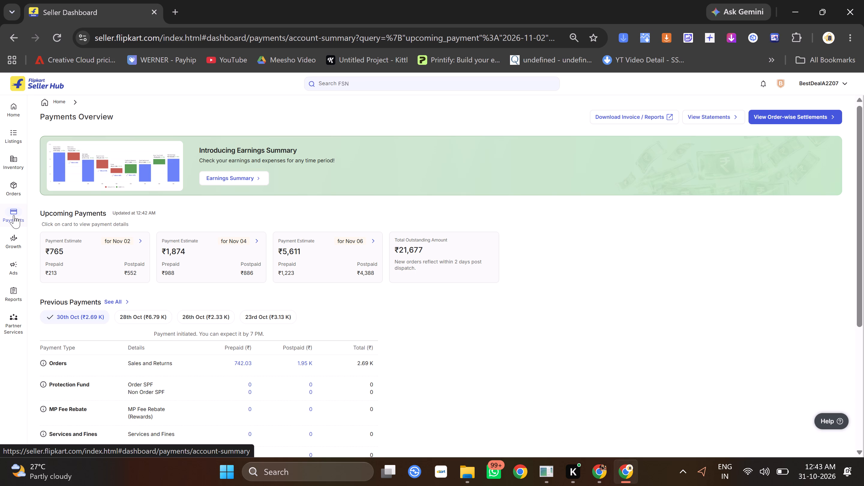
left_click(139, 319)
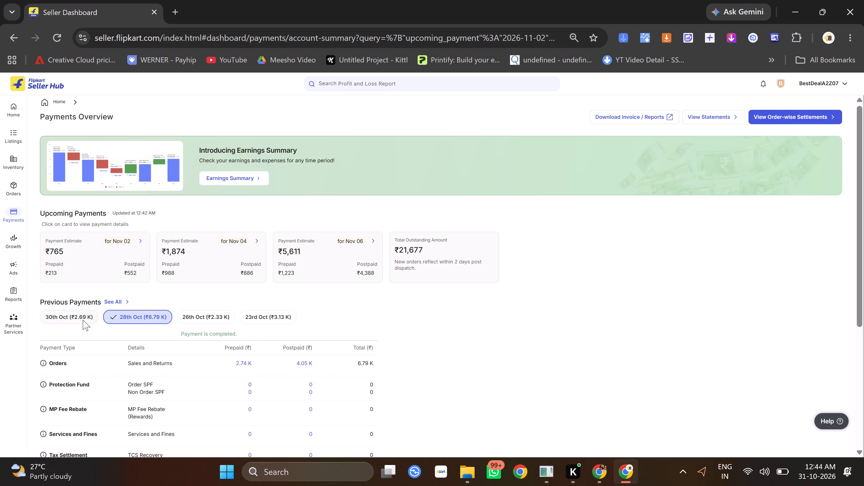
left_click(79, 319)
scroll(79, 319, "down", 1)
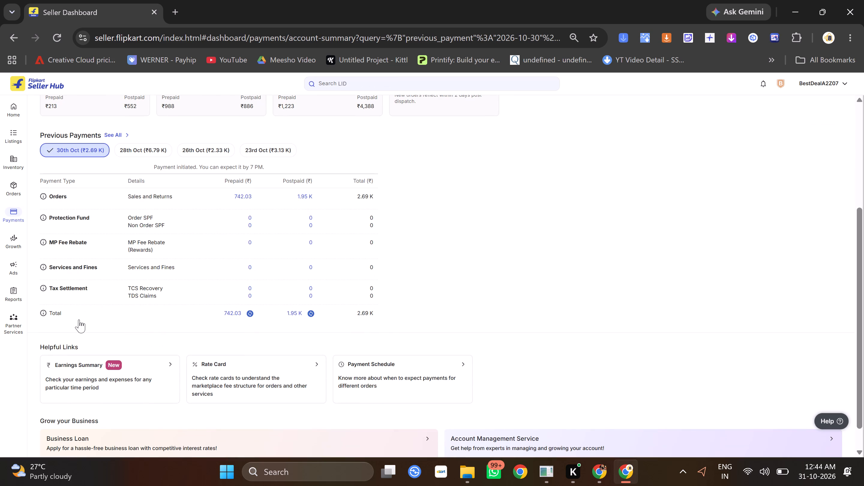
scroll(79, 319, "down", 3)
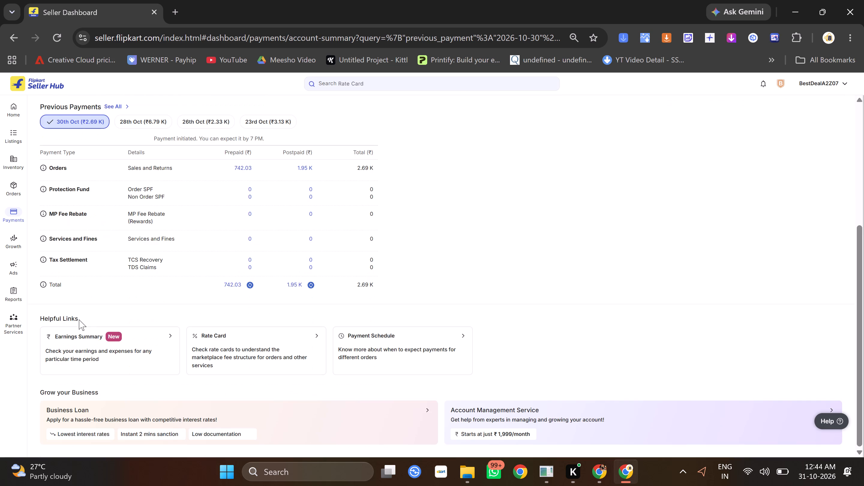
scroll(79, 319, "up", 4)
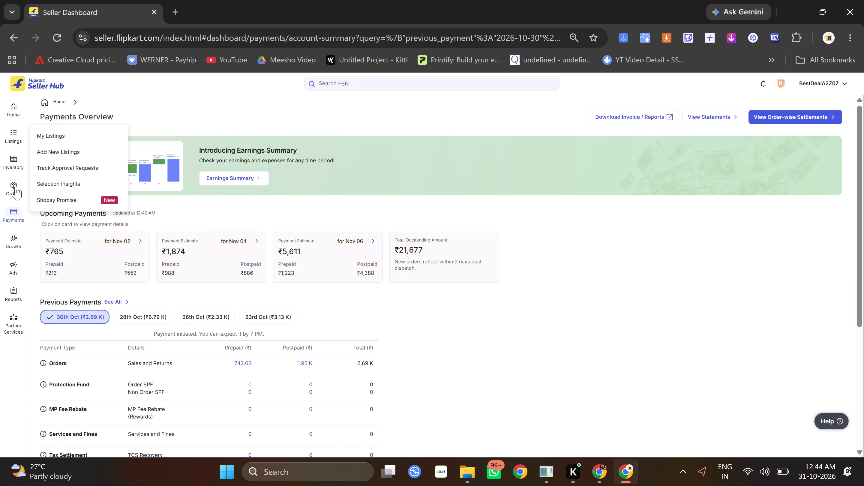
Check the Forward Orders page and open a new browser tab.
left_click(15, 187)
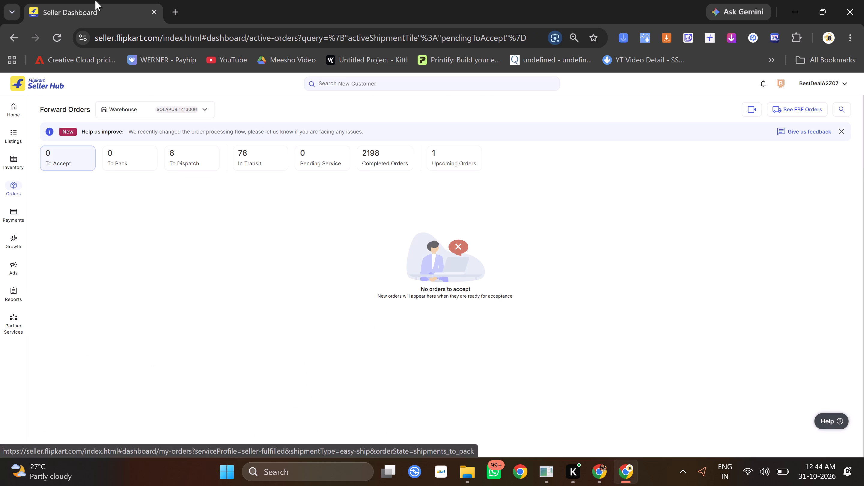
left_click(182, 8)
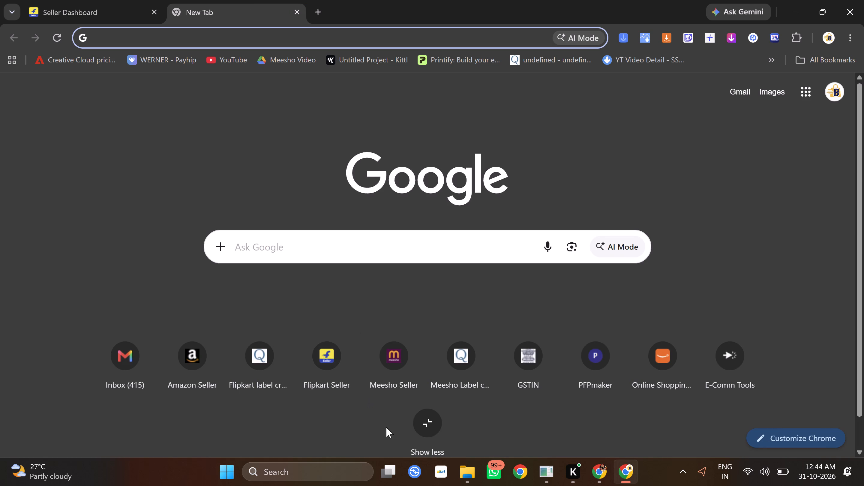
Switch to File Explorer and browse drives D: and E:, looking inside 001 Socks and its 5 PAIR HH SOCKS for men and women folder.
double_click(474, 473)
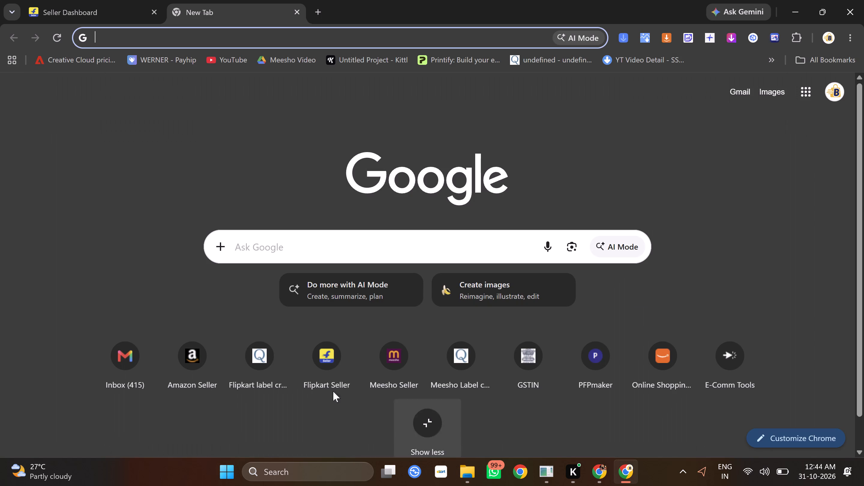
left_click(465, 479)
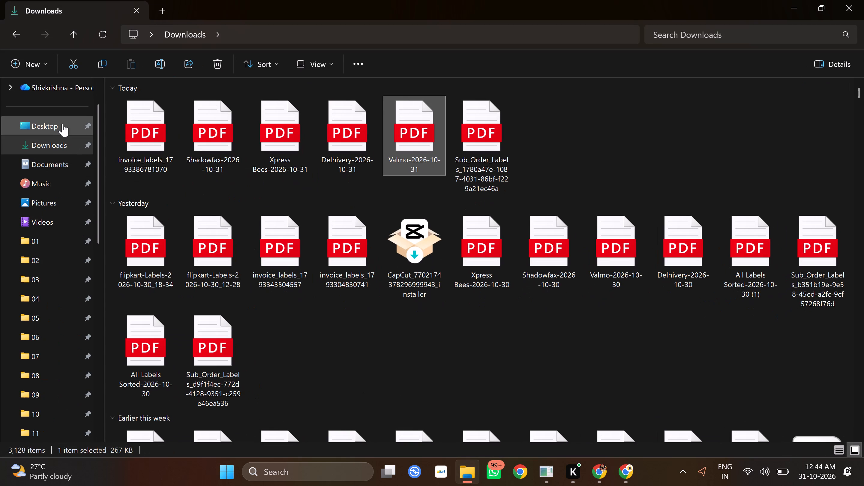
scroll(20, 228, "down", 3)
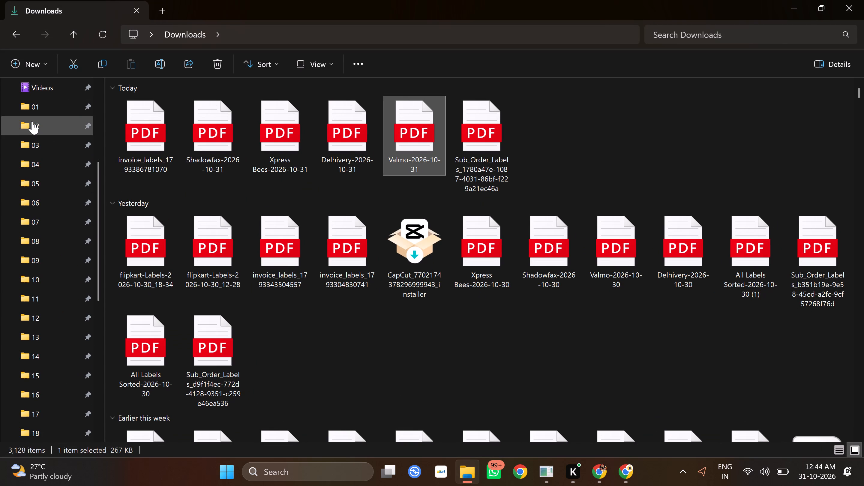
scroll(32, 121, "down", 6)
left_click(69, 349)
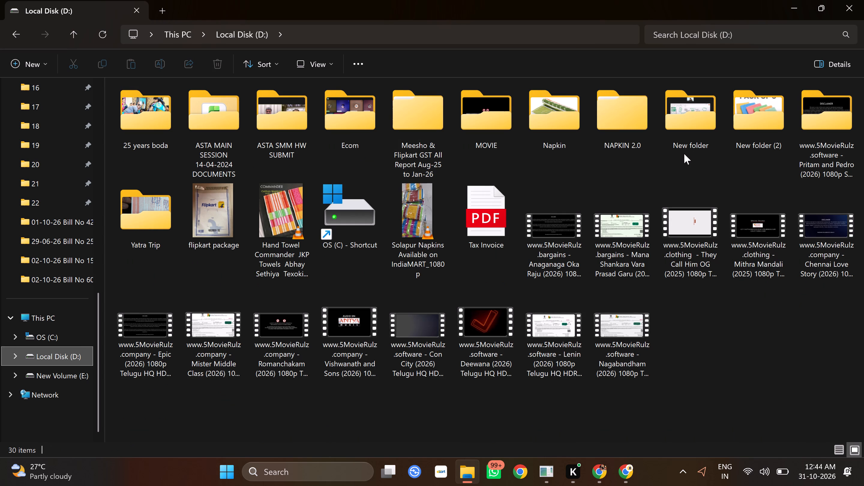
left_click(49, 366)
left_click(53, 380)
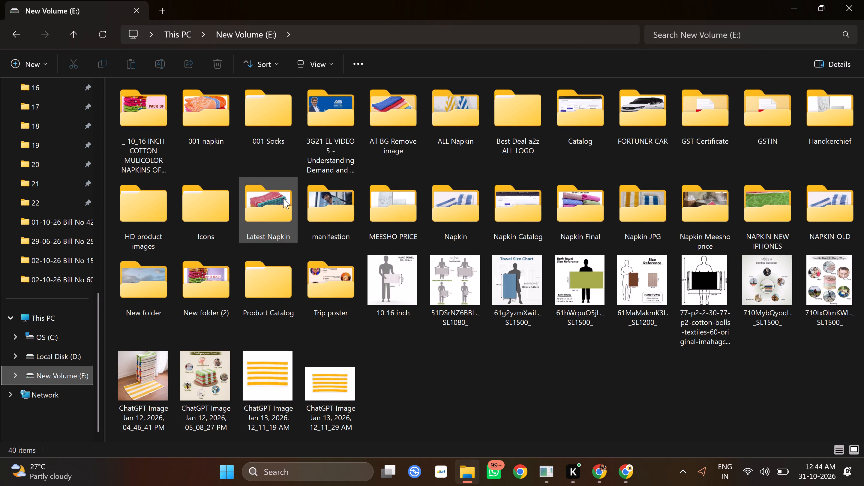
double_click(280, 134)
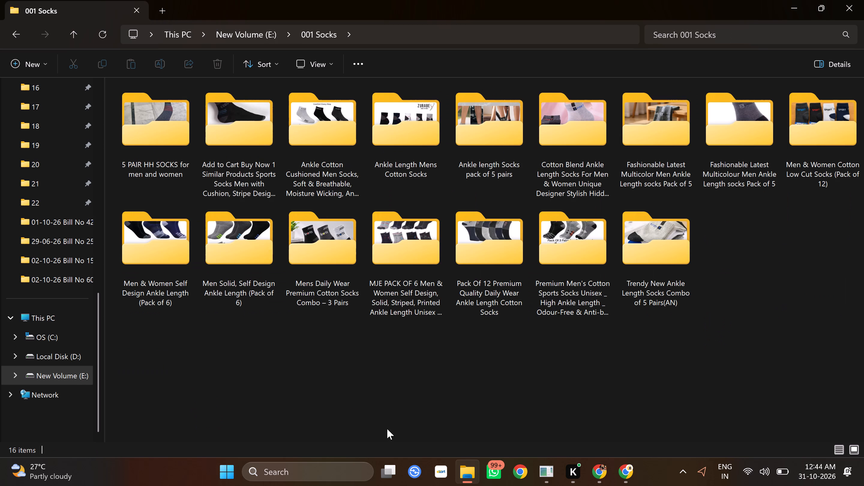
left_click(388, 413)
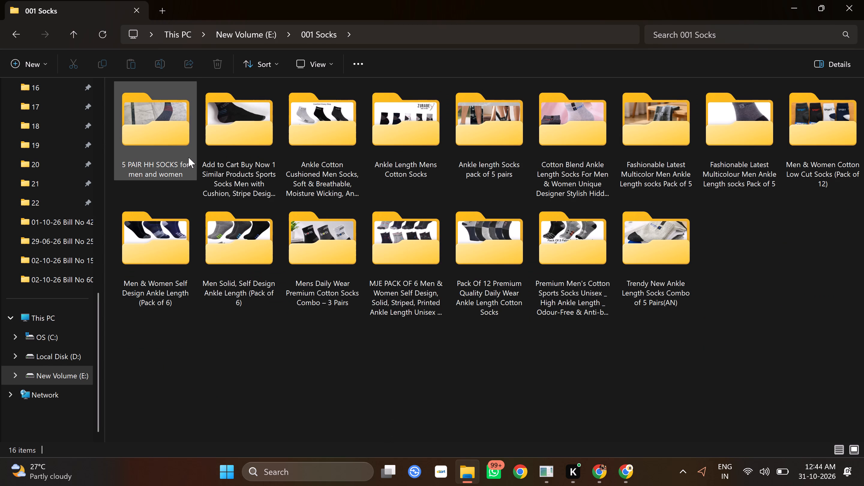
double_click(170, 150)
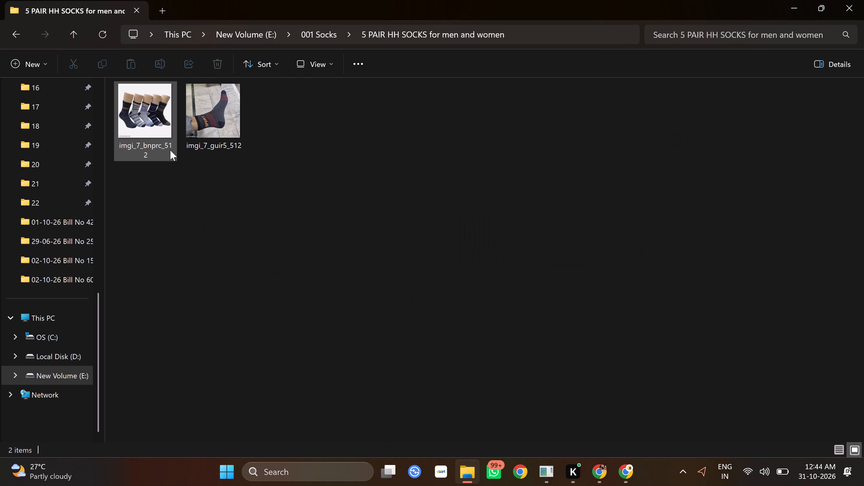
left_click(14, 35)
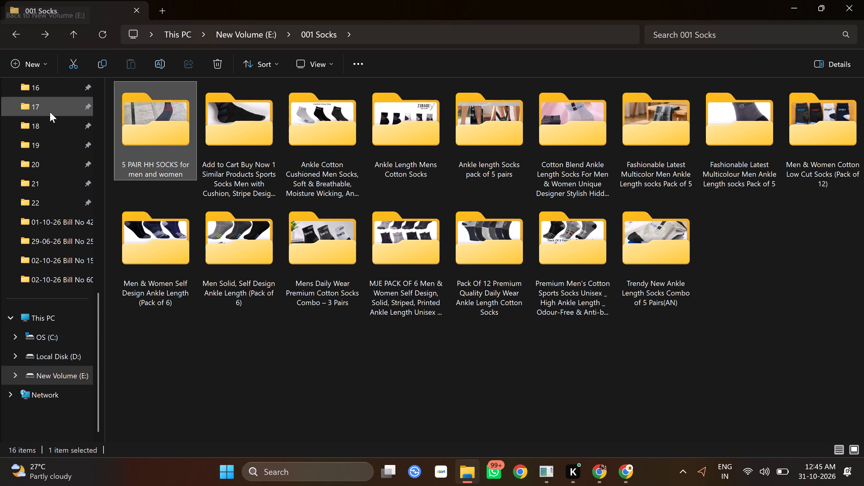
Switch back to the Best Deal A2Z Chrome window and recheck the Payments Overview and Forward Orders pages in Seller Hub.
left_click(601, 474)
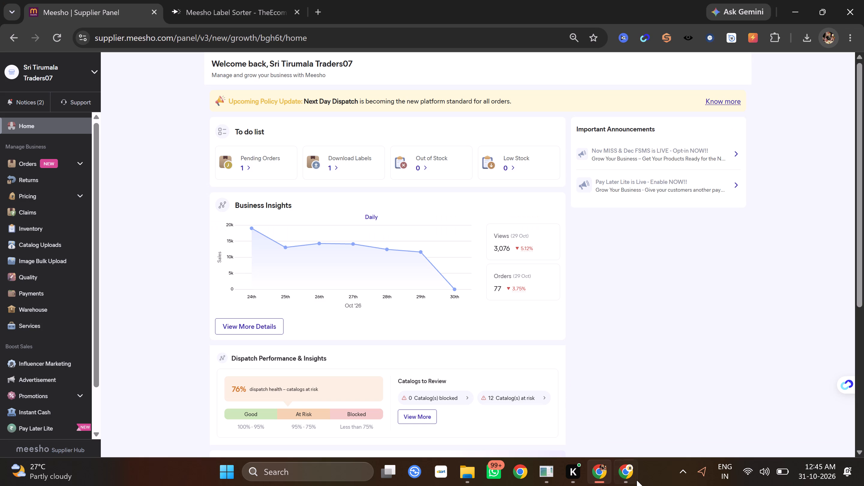
left_click(636, 479)
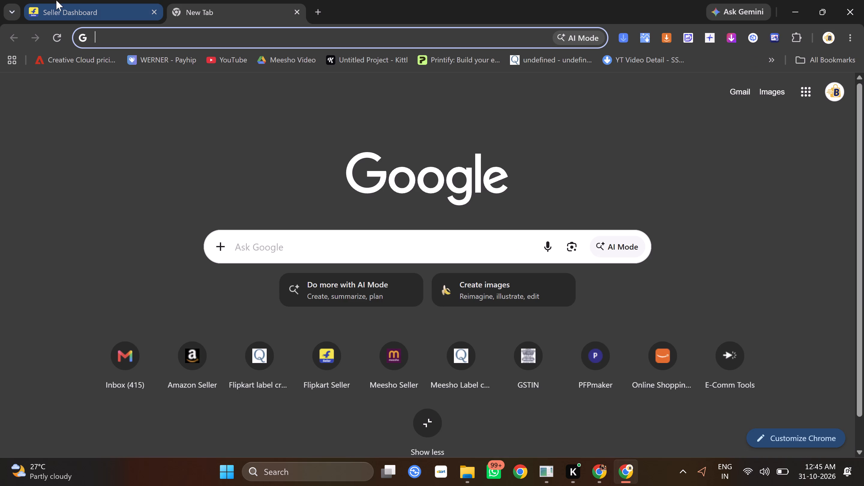
left_click(59, 0)
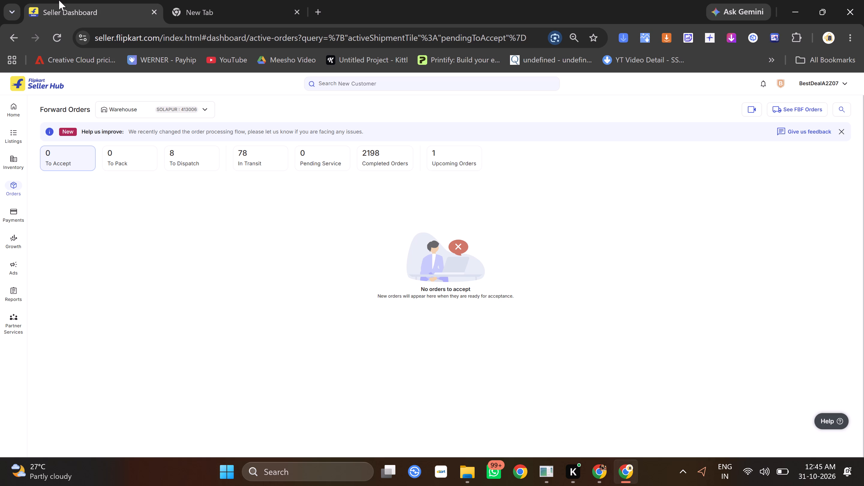
left_click(220, 0)
left_click(83, 0)
left_click(13, 217)
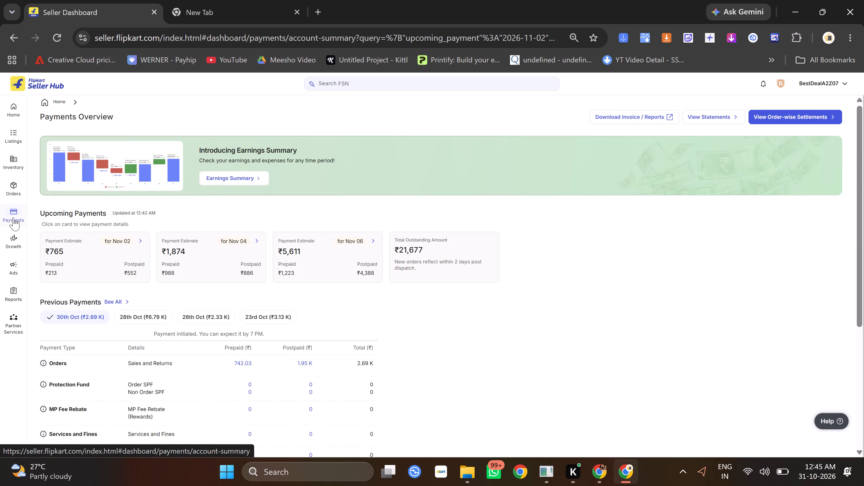
left_click(2, 178)
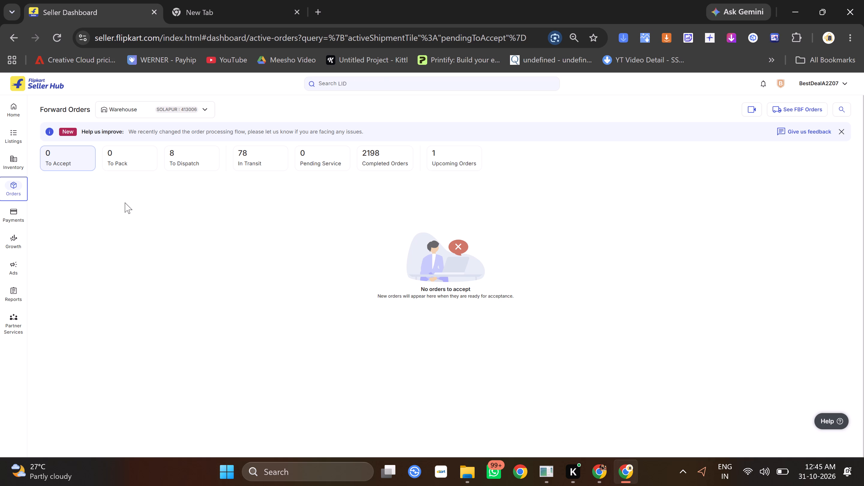
left_click(7, 243)
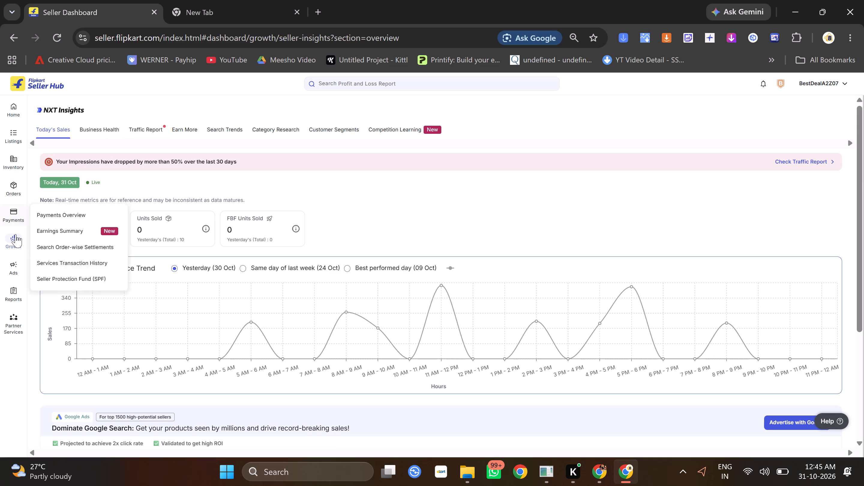
left_click(270, 130)
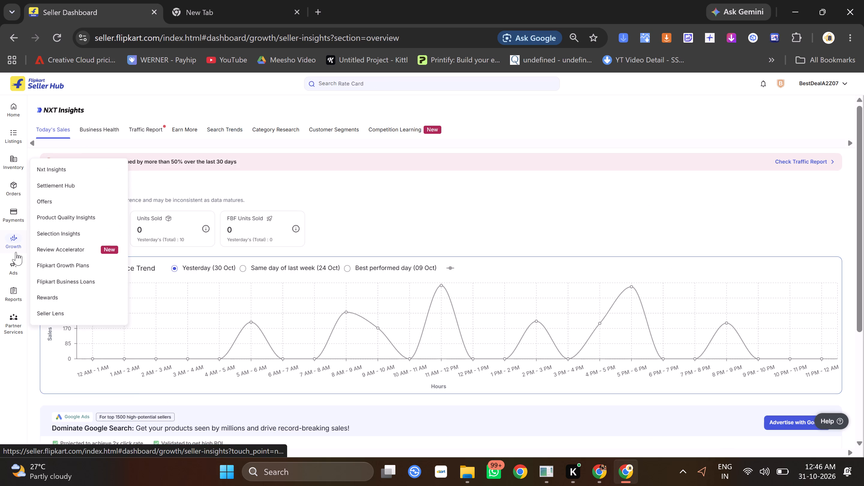
left_click(80, 169)
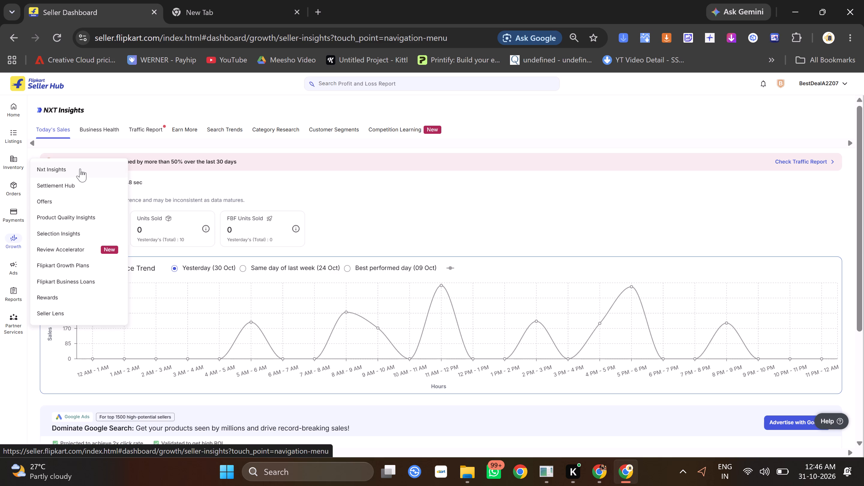
Examine the Settlement Hub's Growth Opportunities recommendations and its Settlement Plans.
left_click(75, 185)
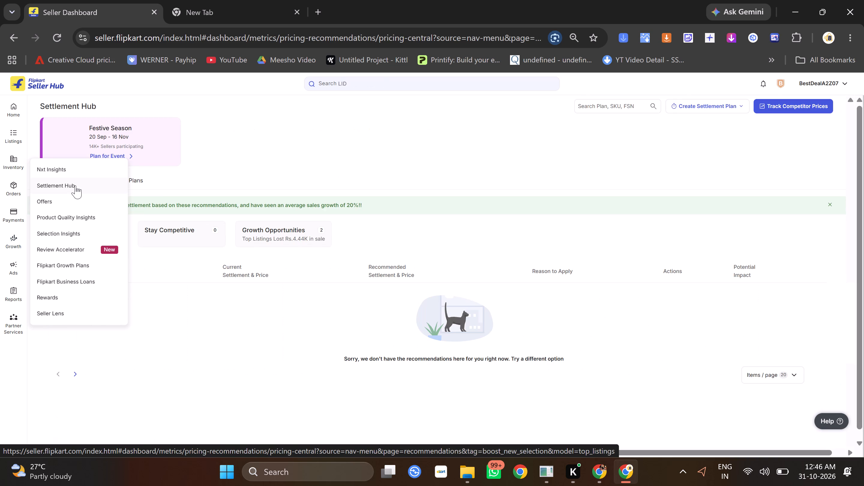
scroll(314, 241, "down", 2)
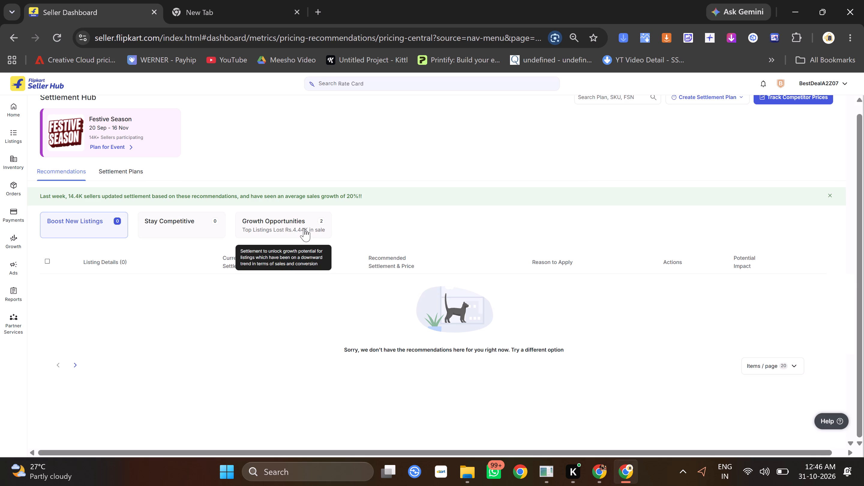
left_click(304, 228)
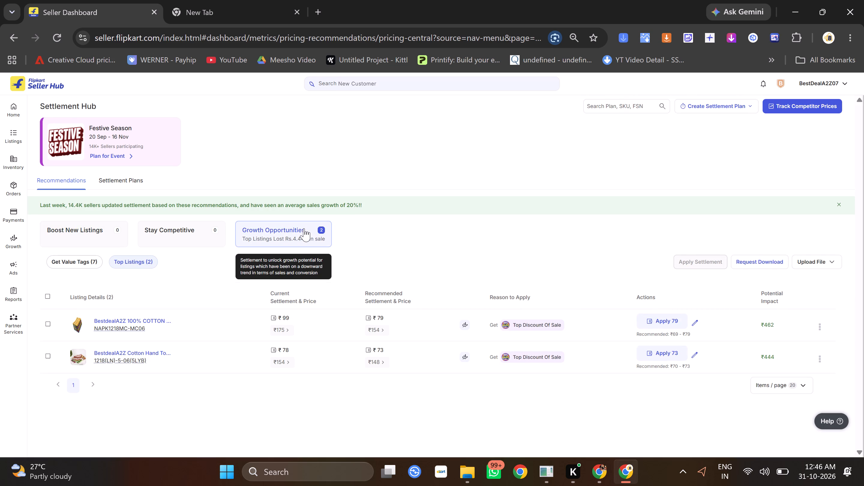
left_click(13, 40)
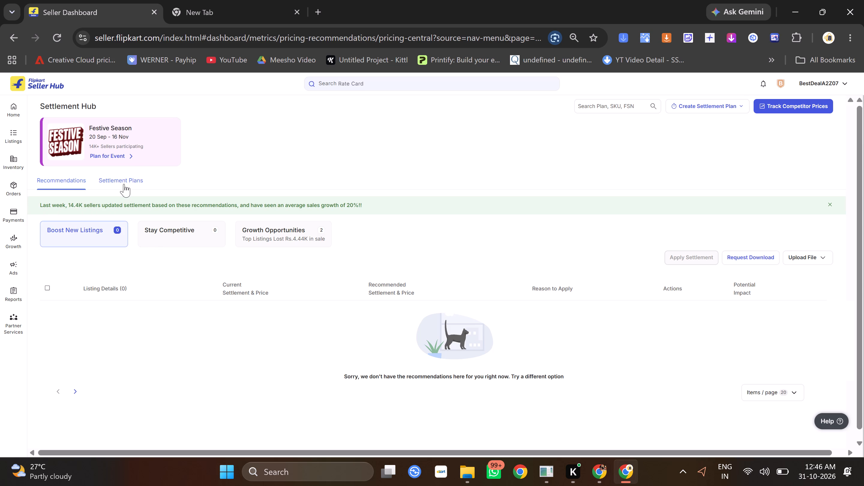
left_click(124, 184)
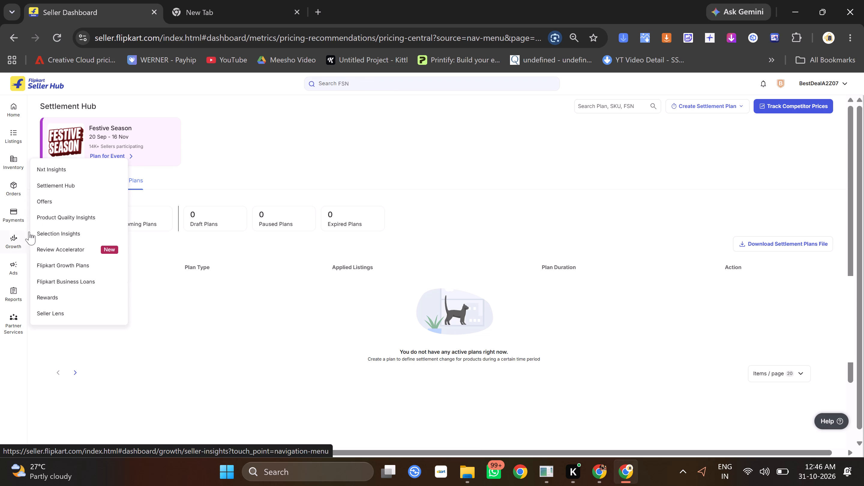
Open the Offers page to view the available offers.
left_click(64, 198)
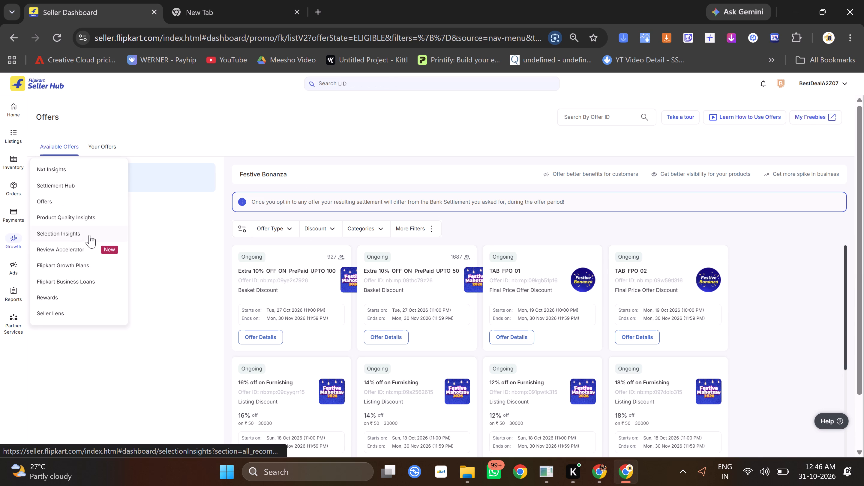
Open Selection Insights and look over the Diwali and Napkin product recommendations.
left_click(91, 231)
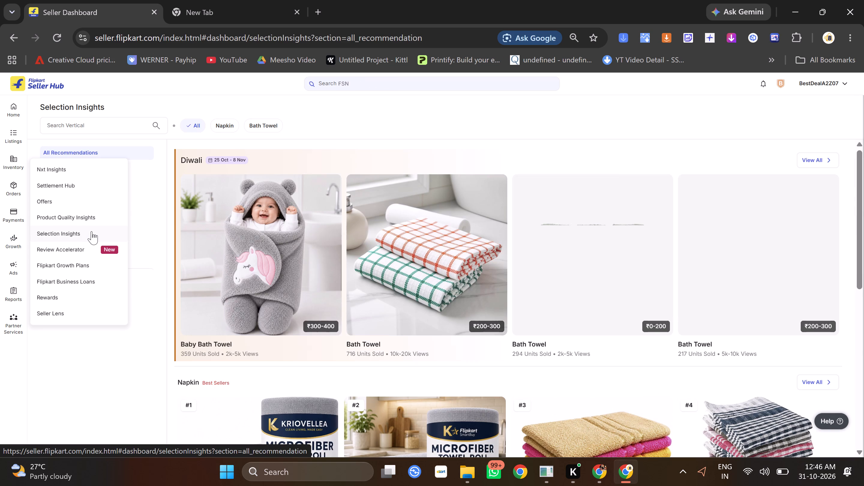
scroll(287, 280, "down", 3)
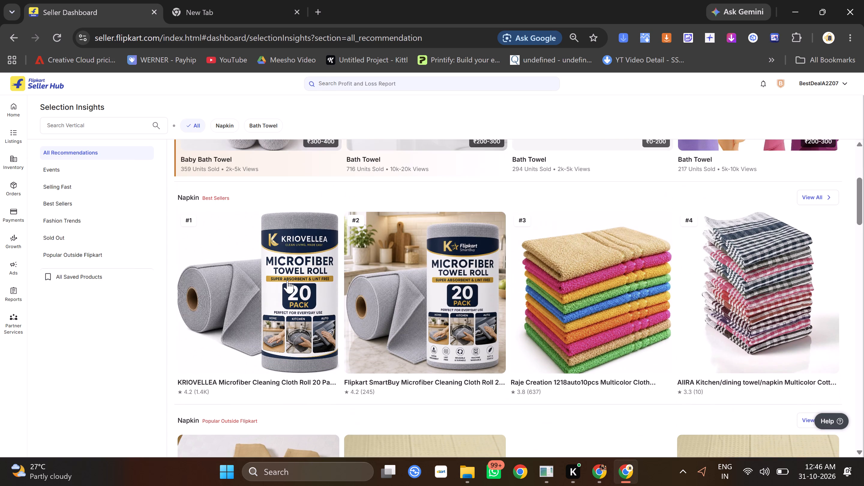
scroll(287, 280, "up", 1)
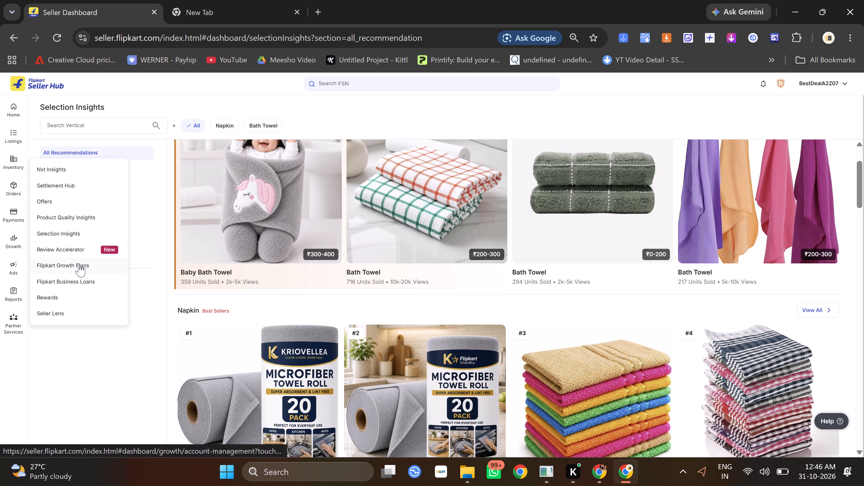
Open the Seller Lens page from the growth section.
left_click(63, 311)
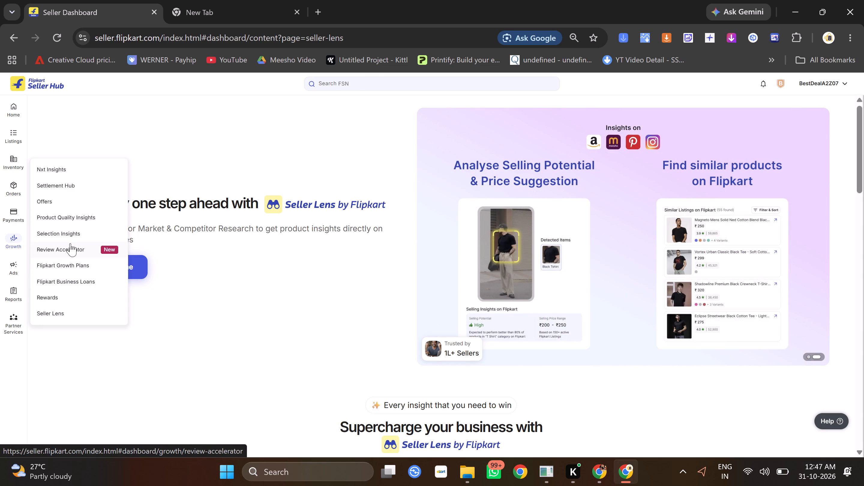
Open Product Quality Insights and examine the listings' ratings, returns trends and suppression risk.
left_click(77, 220)
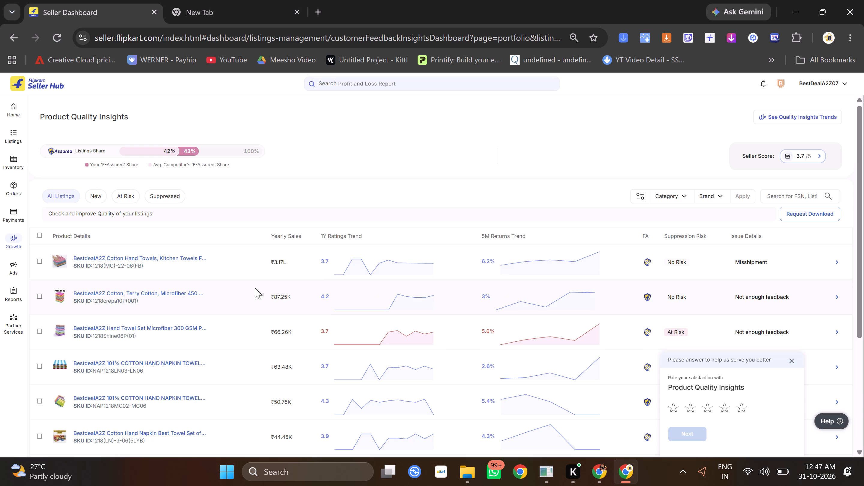
scroll(256, 288, "up", 1)
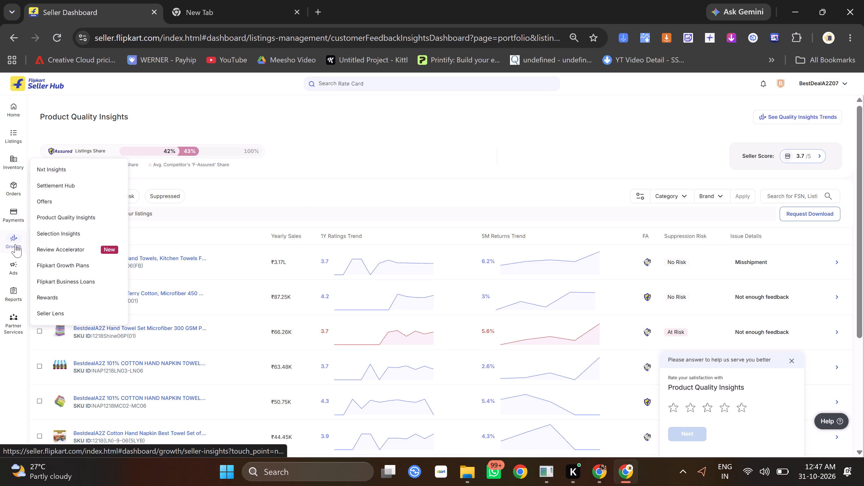
left_click(58, 216)
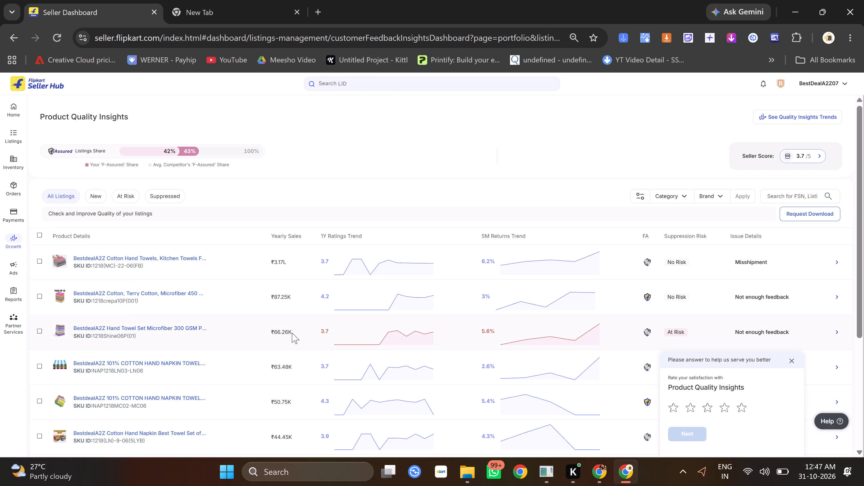
scroll(379, 349, "down", 2)
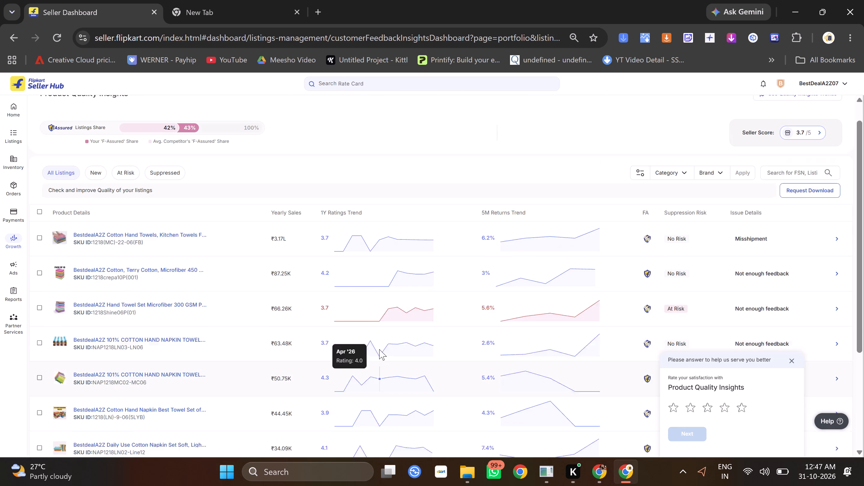
scroll(379, 349, "down", 1)
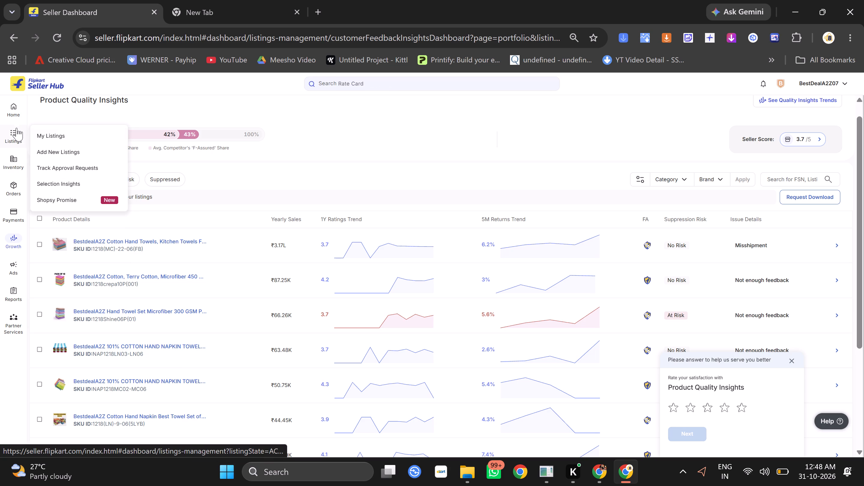
Return to Selection Insights, search the verticals for "socks" and view the recommendations for the Socks vertical.
left_click(63, 180)
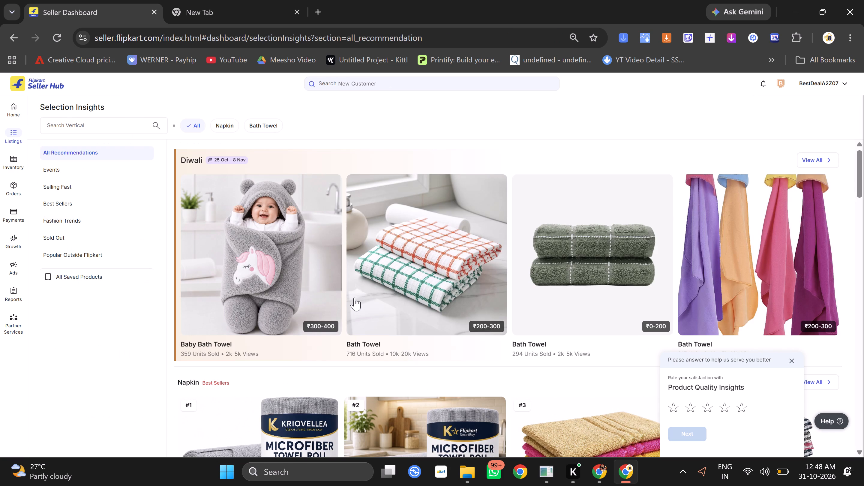
scroll(354, 298, "up", 2)
left_click(101, 127)
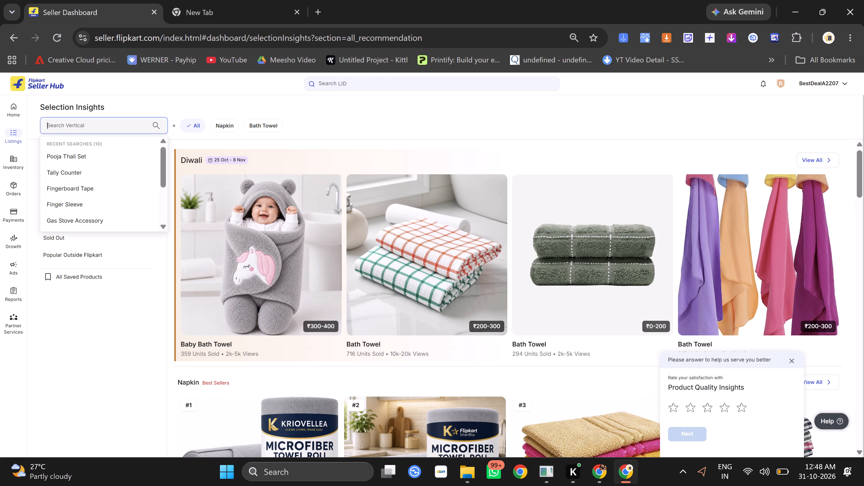
type("socks")
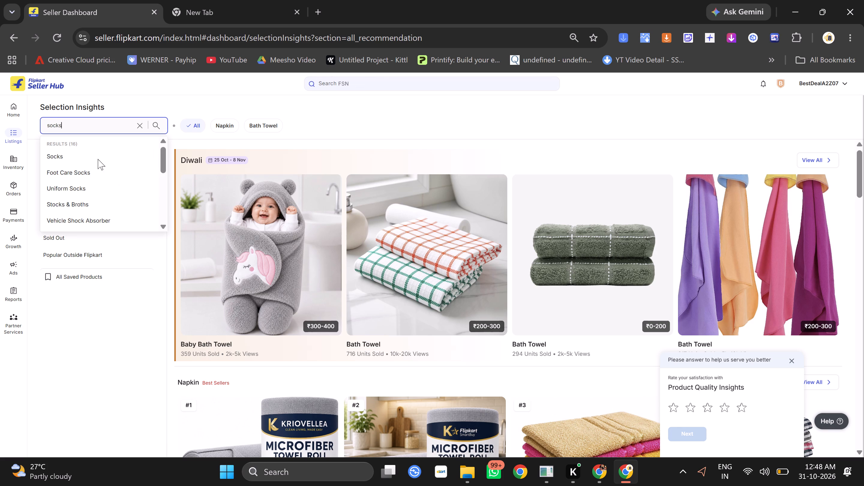
left_click(81, 161)
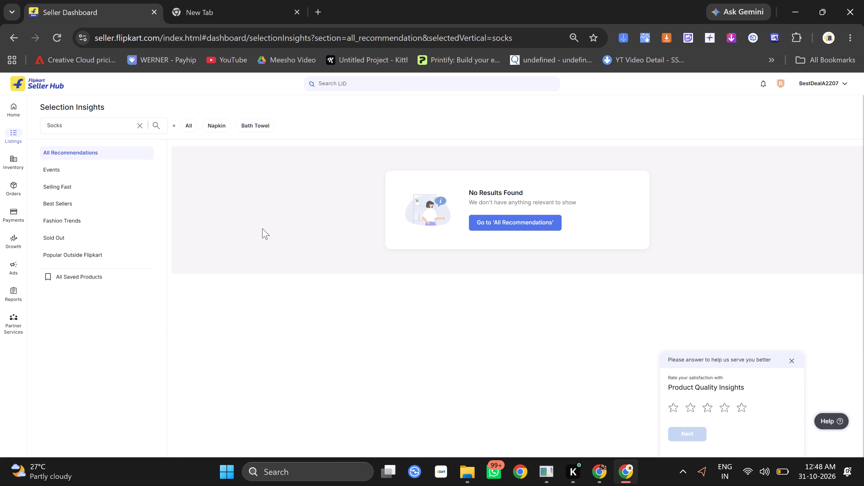
left_click(544, 216)
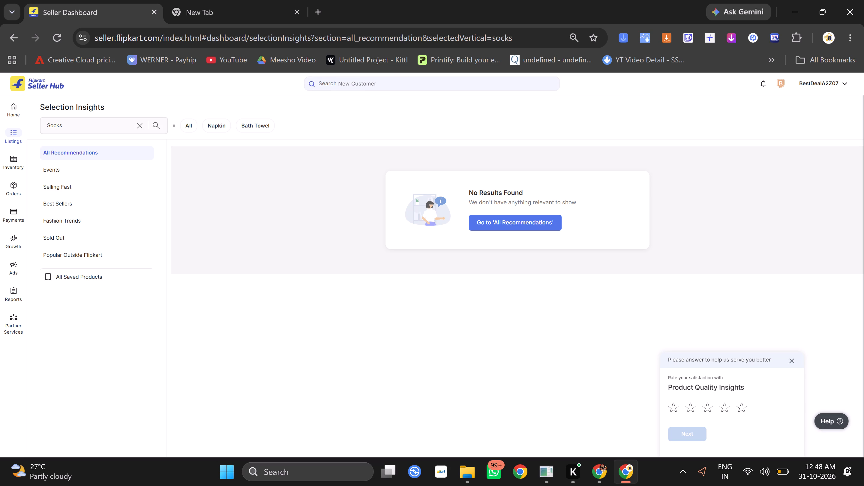
Search the verticals again for "Socks" and view the Foot Care Socks recommendations.
left_click(100, 128)
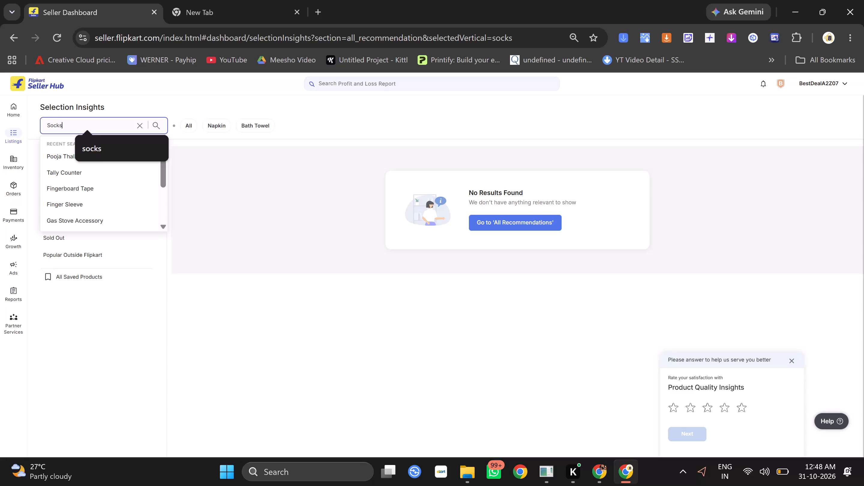
key("BackSpace")
key("BackSpace")
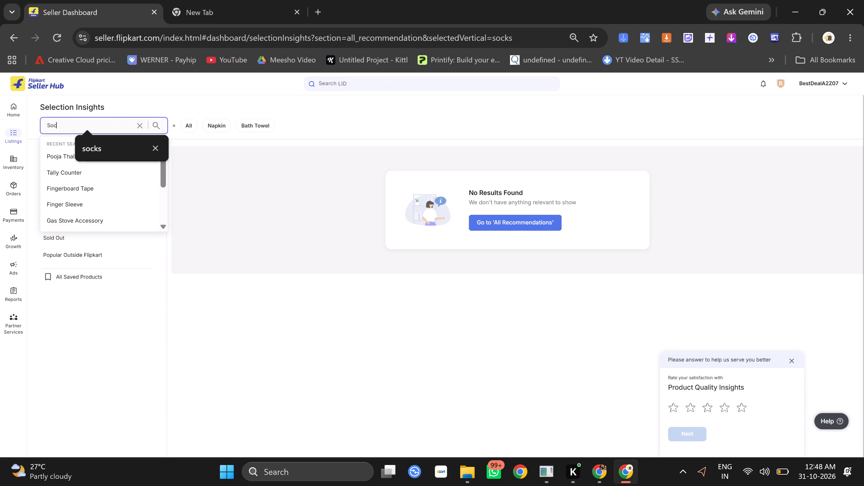
key("BackSpace")
key("BackSpace")
key("BackSpace")
key("BackSpace")
key("BackSpace")
key("BackSpace")
type("Socks")
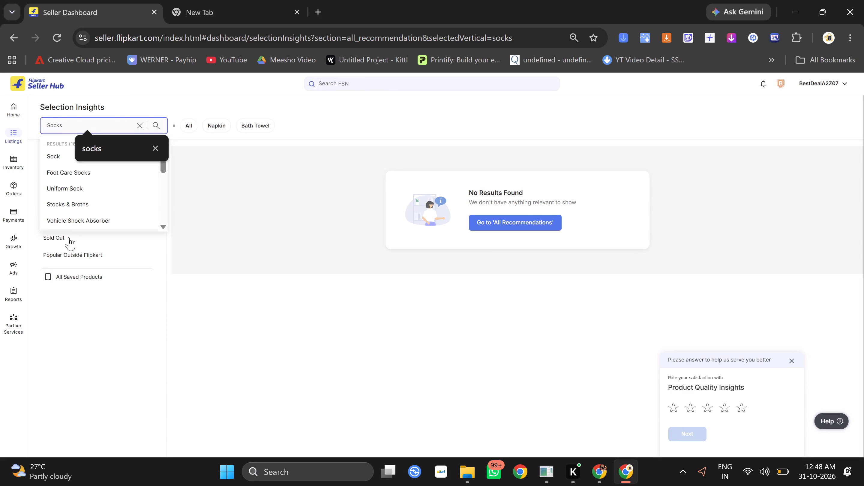
scroll(75, 212, "down", 2)
scroll(75, 212, "up", 3)
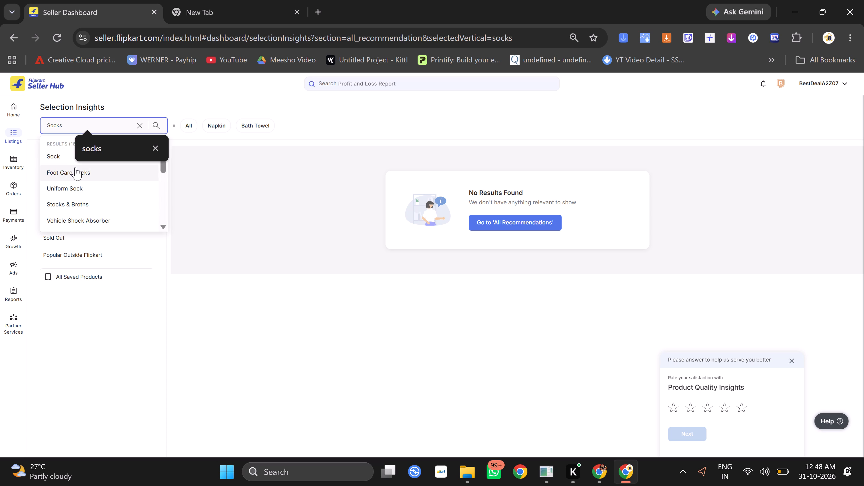
left_click(76, 167)
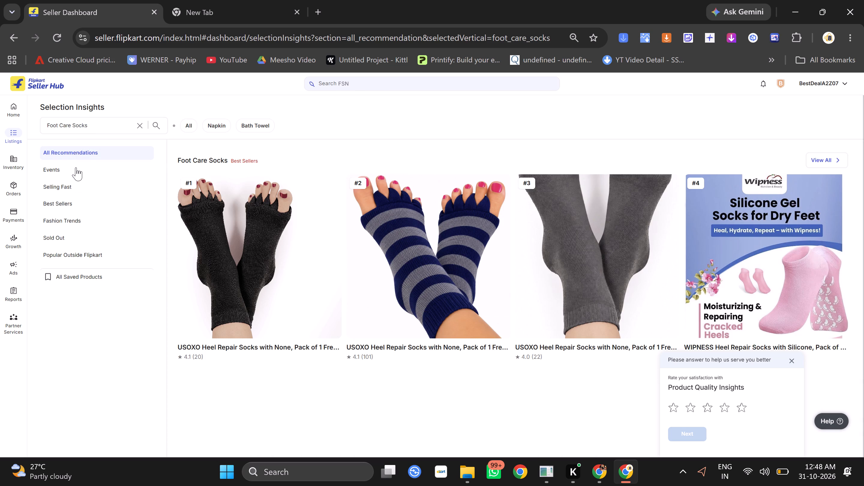
Change the vertical search from Foot Care Socks to "gym Socks" and run it.
left_click(102, 122)
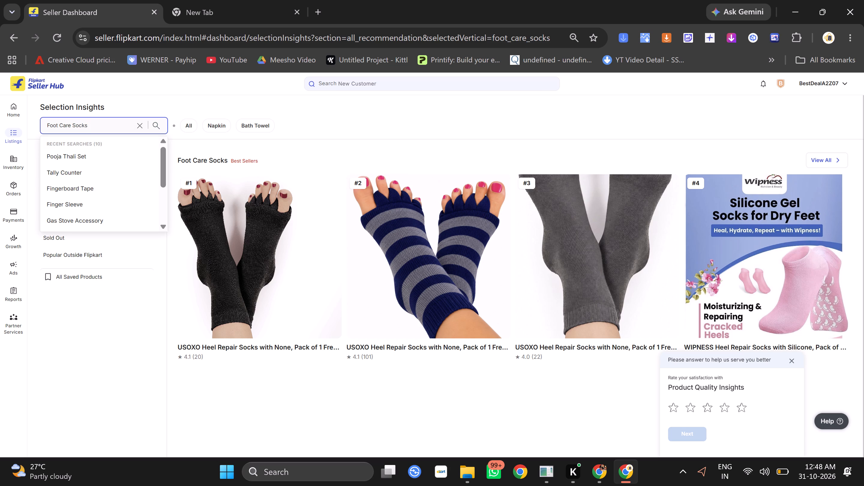
key("Left")
key("Left")
key("Left")
key("Left")
key("Left")
key("BackSpace")
key("BackSpace")
key("BackSpace")
key("BackSpace")
key("BackSpace")
key("BackSpace")
key("BackSpace")
key("BackSpace")
key("BackSpace")
key("BackSpace")
key("BackSpace")
key("BackSpace")
key("BackSpace")
key("BackSpace")
key("BackSpace")
key("BackSpace")
key("BackSpace")
key("BackSpace")
key("BackSpace")
key("BackSpace")
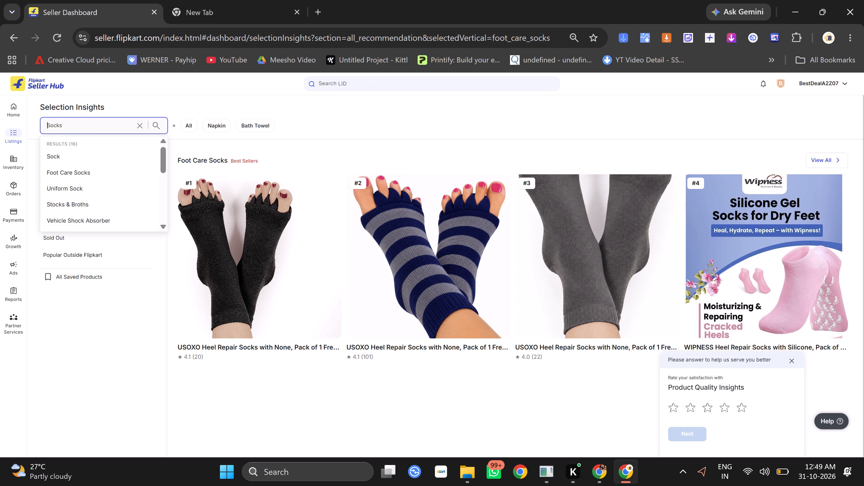
type("gym")
key("space")
key("Return")
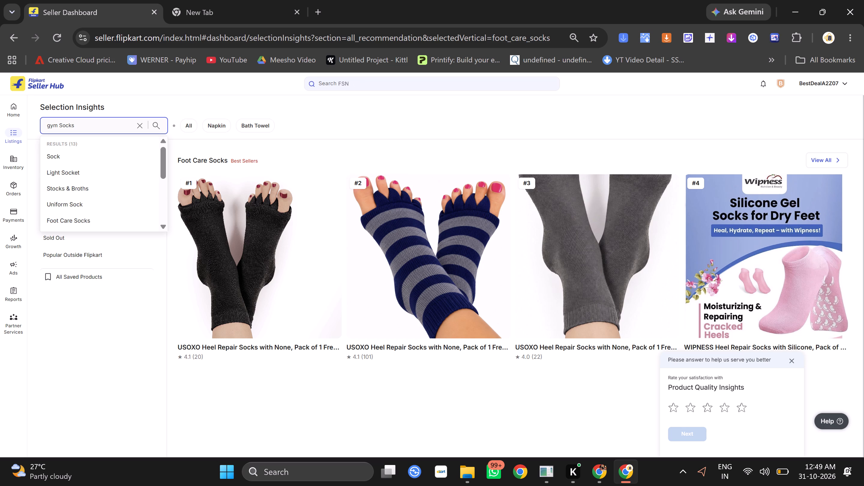
Correct the vertical search to "Gym Socks" with a capital G and run it again.
left_click(83, 123)
left_click(60, 124)
key("BackSpace")
key("BackSpace")
key("BackSpace")
key("BackSpace")
key("BackSpace")
key("BackSpace")
key("BackSpace")
key("BackSpace")
key("BackSpace")
key("BackSpace")
key("BackSpace")
key("BackSpace")
key("BackSpace")
type("Gym")
key("space")
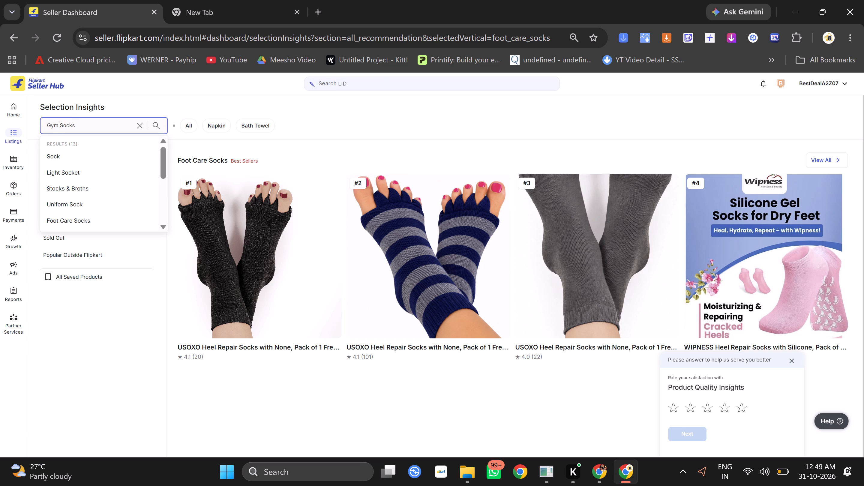
key("Return")
left_click(154, 127)
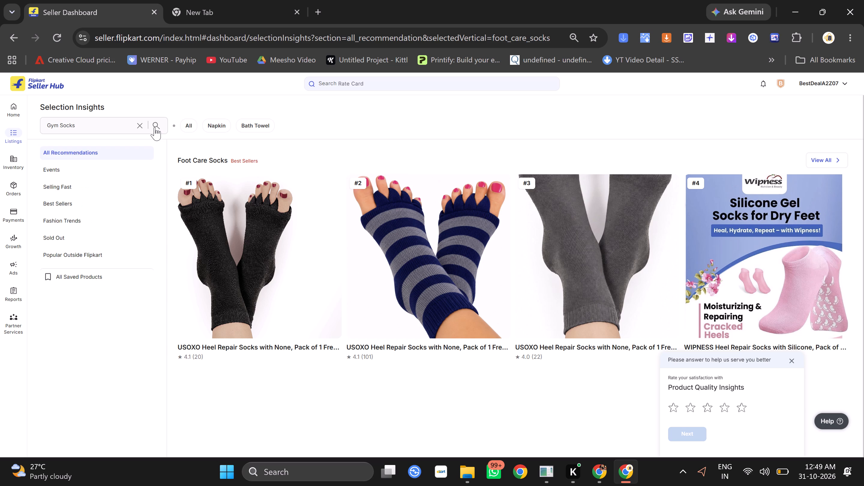
left_click(154, 127)
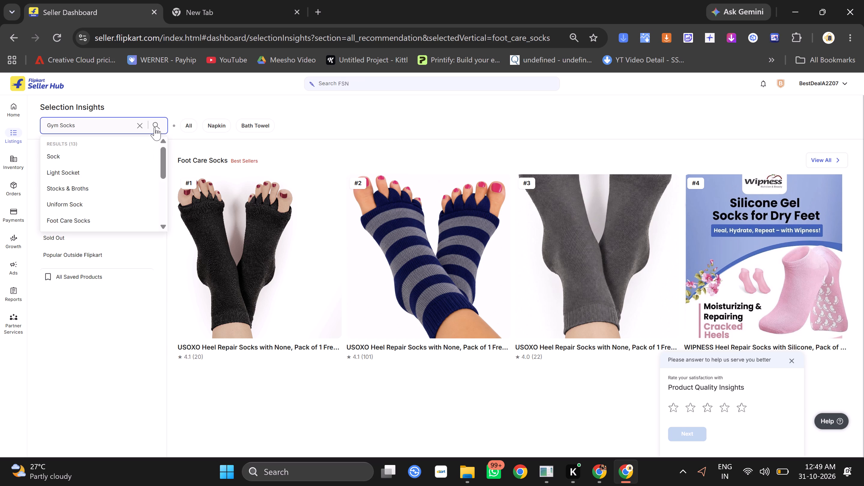
Choose the Sock vertical, dismiss the Product Quality Insights survey, and examine the Diwali and best-selling sock recommendations.
scroll(91, 197, "up", 2)
left_click(76, 154)
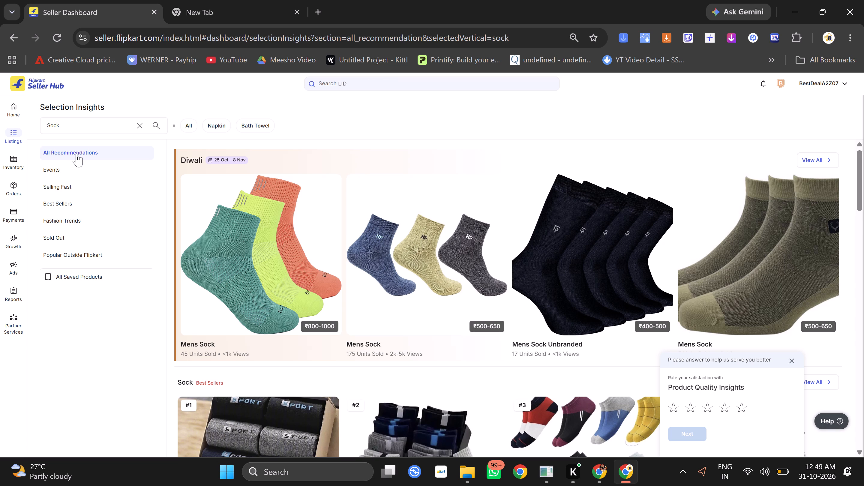
scroll(79, 187, "down", 2)
scroll(343, 247, "down", 2)
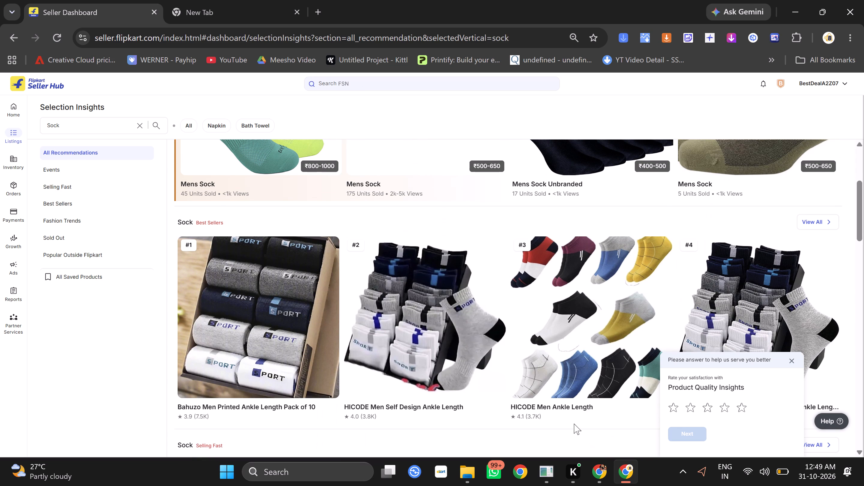
left_click(792, 360)
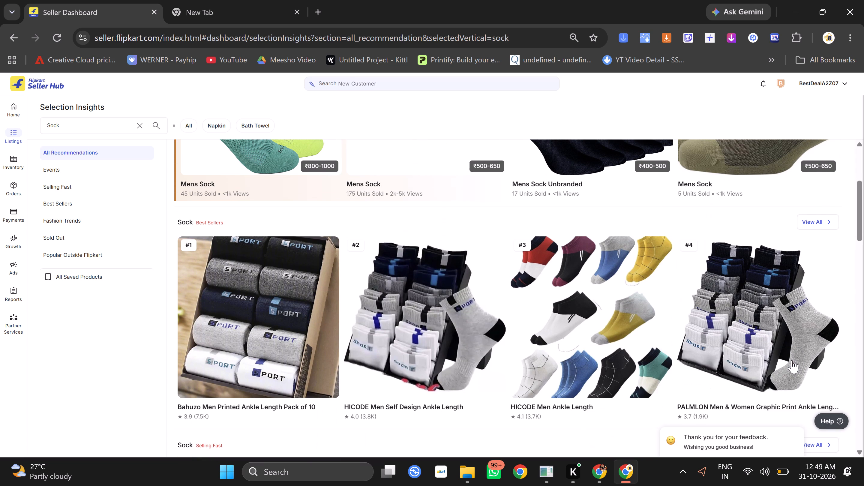
scroll(792, 360, "down", 2)
scroll(792, 360, "up", 2)
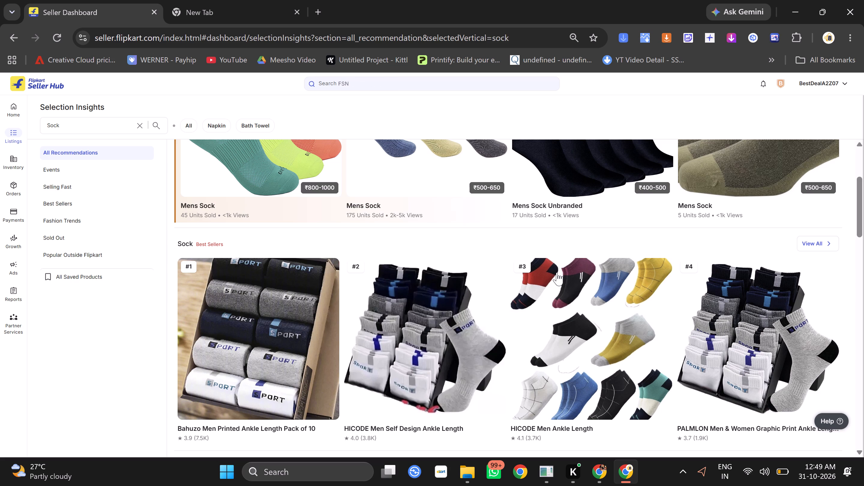
Open the Bahuzo Men Printed Ankle Length Pack of 10 details, request brand approval, and check the document options on the application form.
left_click(311, 337)
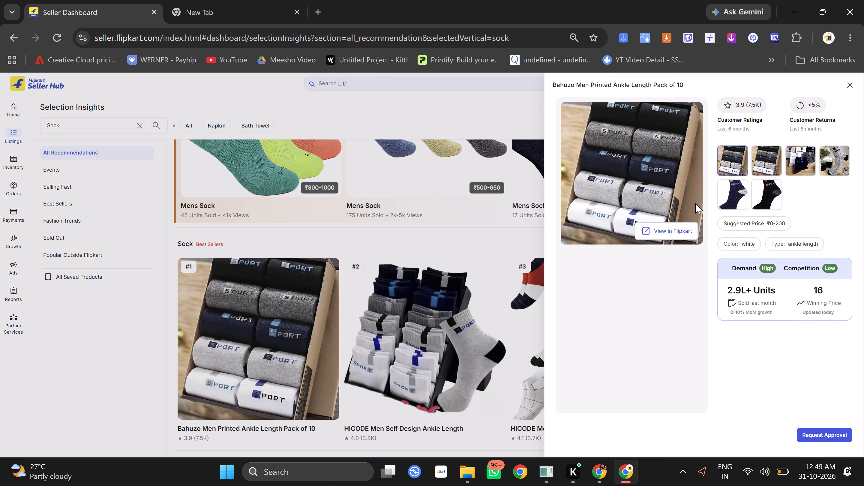
left_click(825, 434)
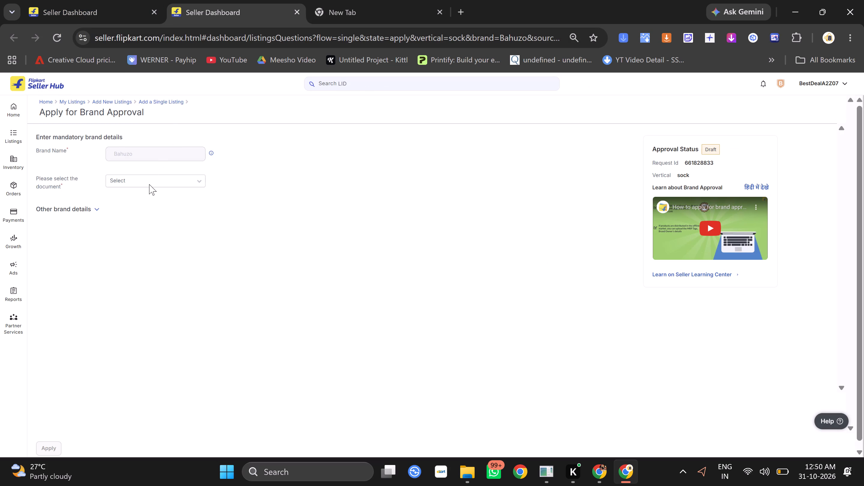
left_click(149, 184)
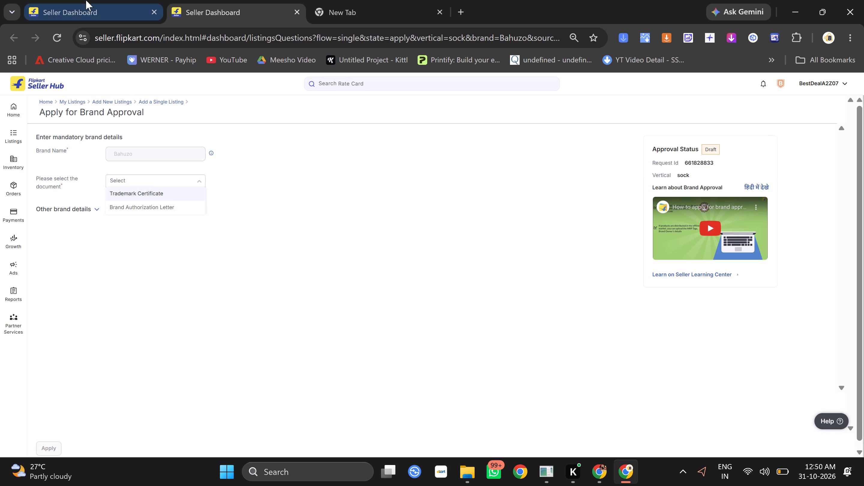
left_click(86, 0)
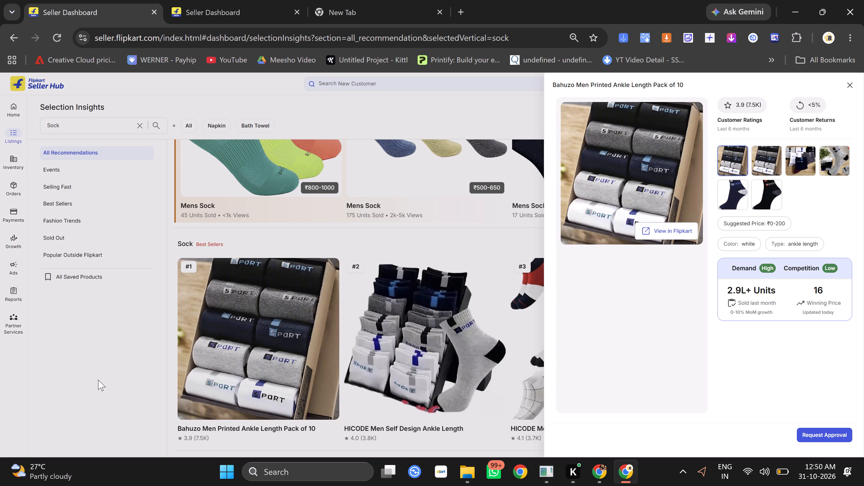
left_click(98, 380)
left_click(849, 85)
Review the product details of the other three sock best sellers: HICODE Self Design, HICODE Men Ankle Length and PALMLON Pack of 12.
scroll(389, 394, "down", 1)
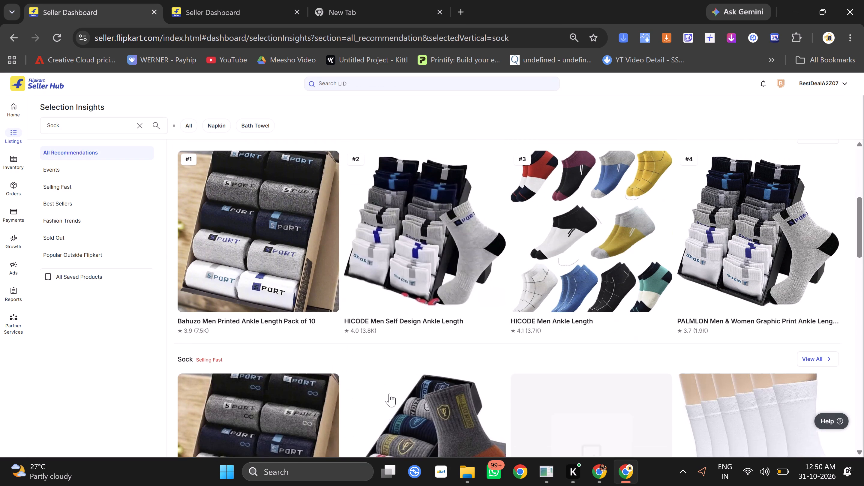
scroll(389, 394, "down", 1)
left_click(422, 238)
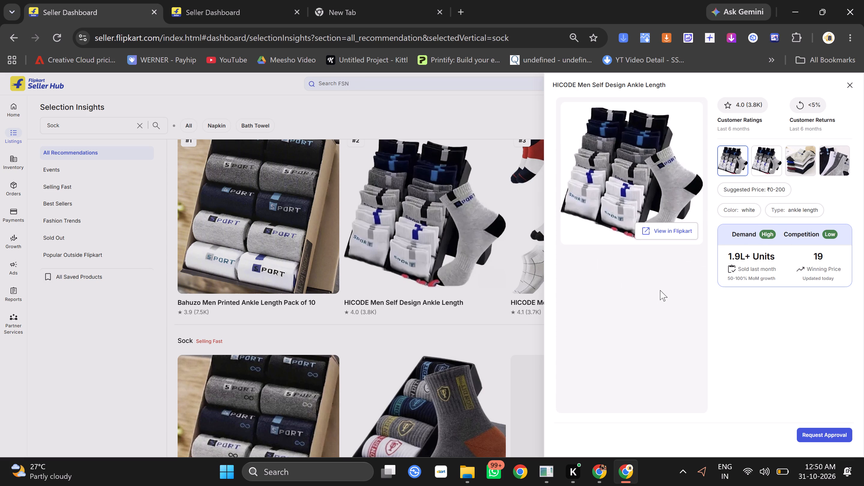
left_click(850, 82)
left_click(587, 184)
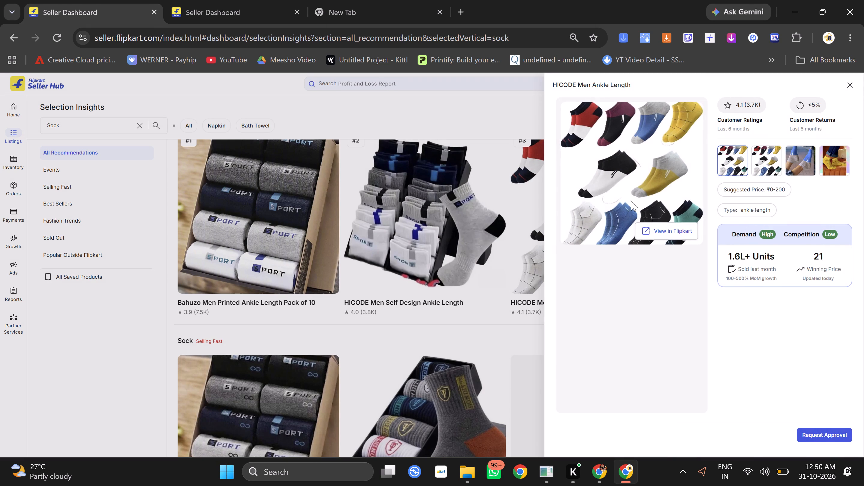
left_click(851, 89)
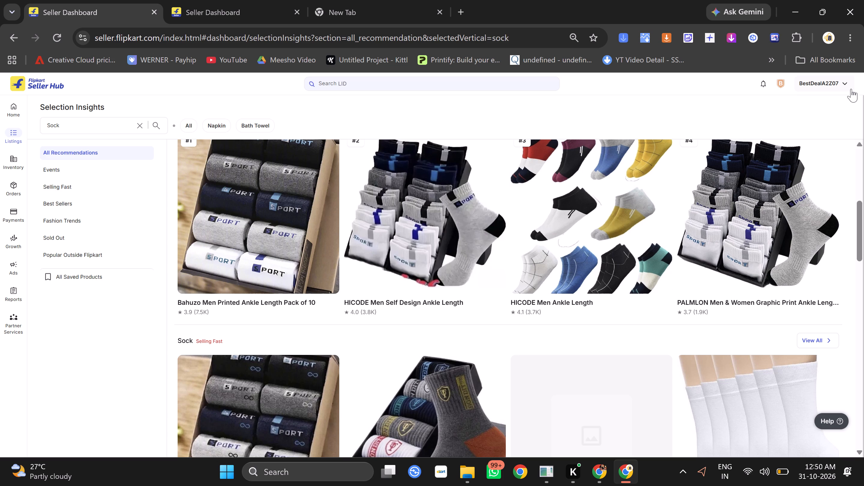
left_click(730, 223)
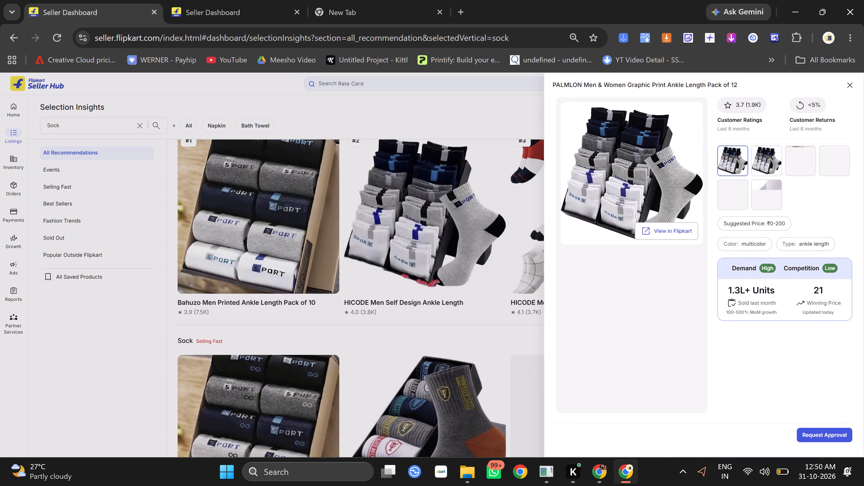
scroll(730, 223, "down", 1)
left_click(851, 87)
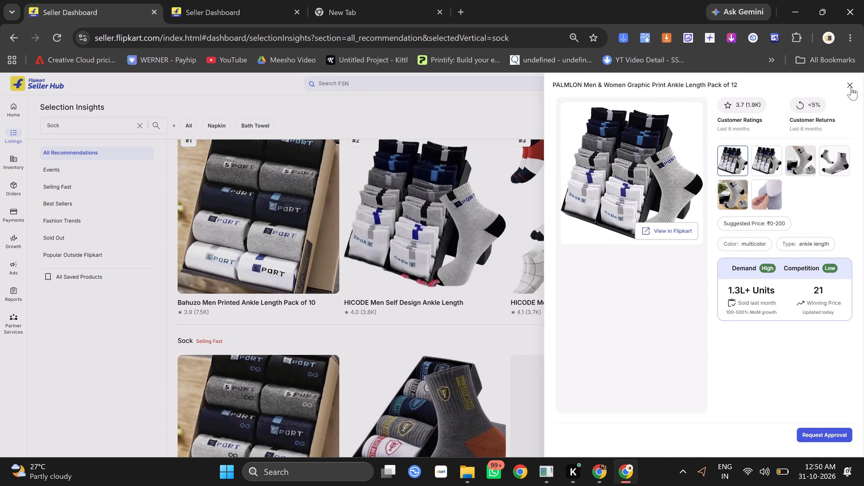
Check the first Selling Fast Socks for Men product's details and look over the Sold Out and Popular Outside Flipkart socks.
scroll(513, 292, "down", 3)
left_click(225, 232)
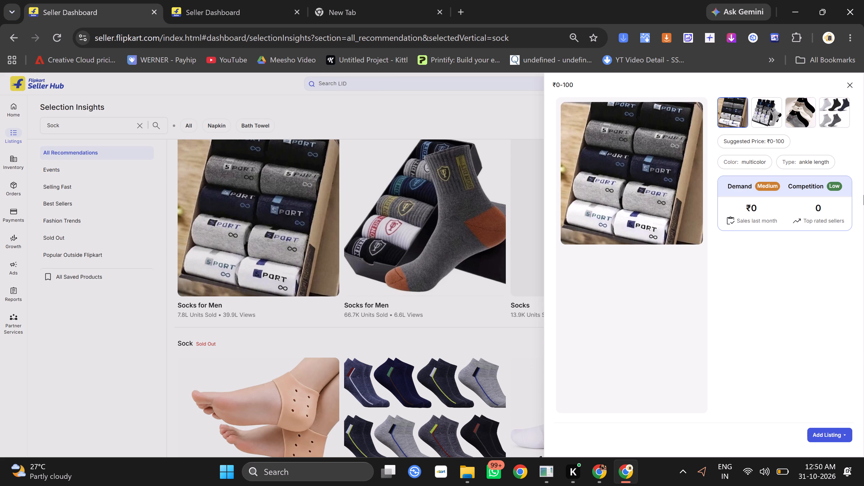
left_click(851, 86)
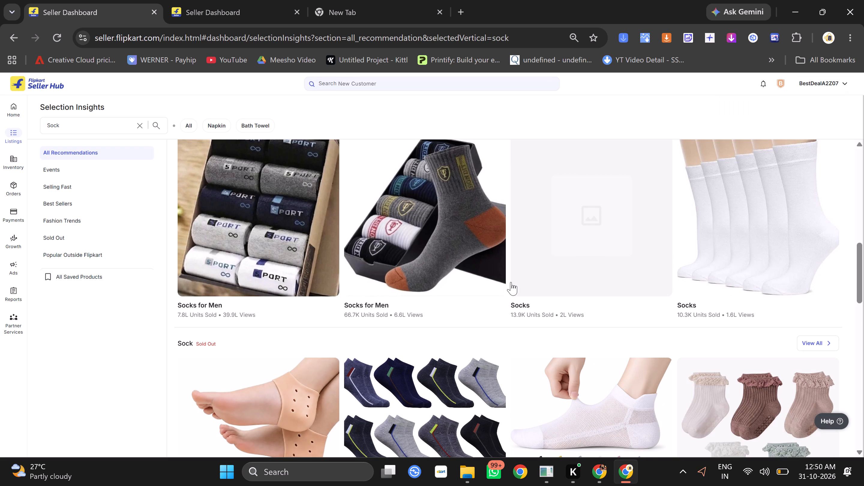
scroll(511, 282, "down", 3)
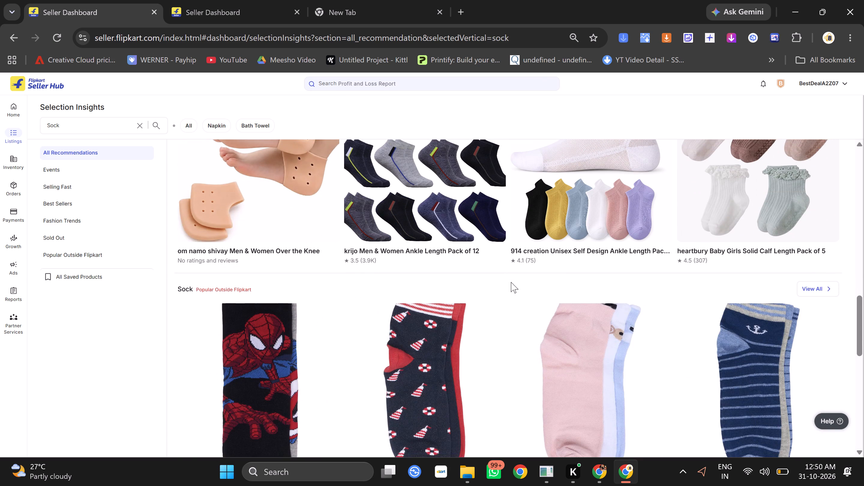
View all Diwali event sock recommendations and examine the men's sock groups by price range, demand and projected sales.
scroll(511, 282, "up", 8)
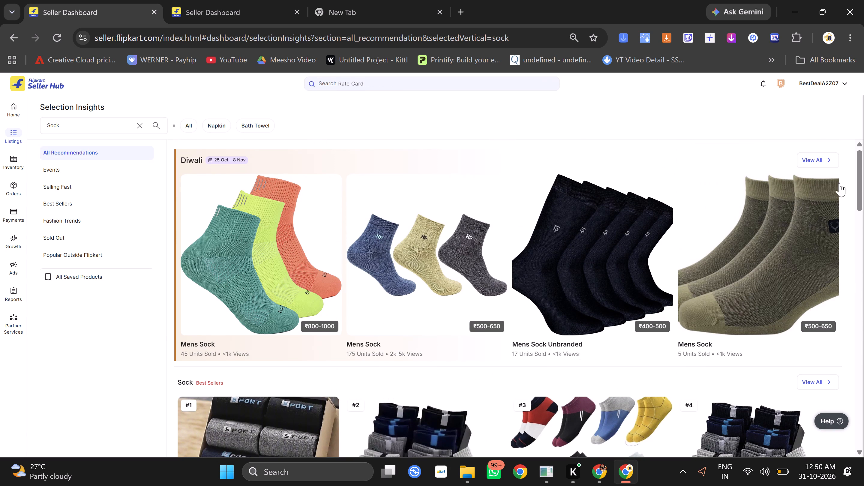
left_click(831, 163)
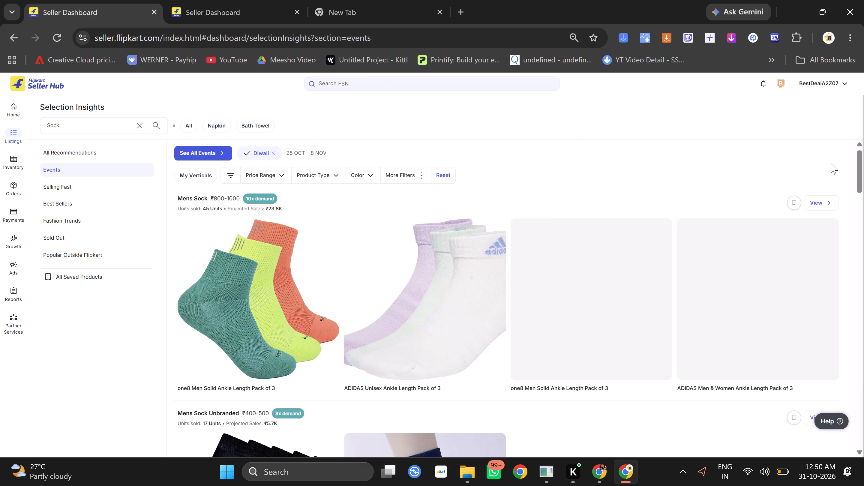
scroll(694, 250, "down", 4)
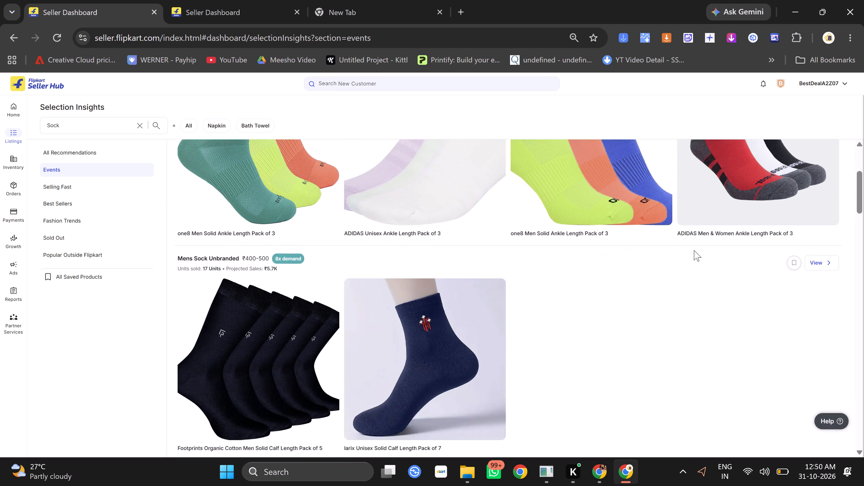
scroll(694, 250, "down", 3)
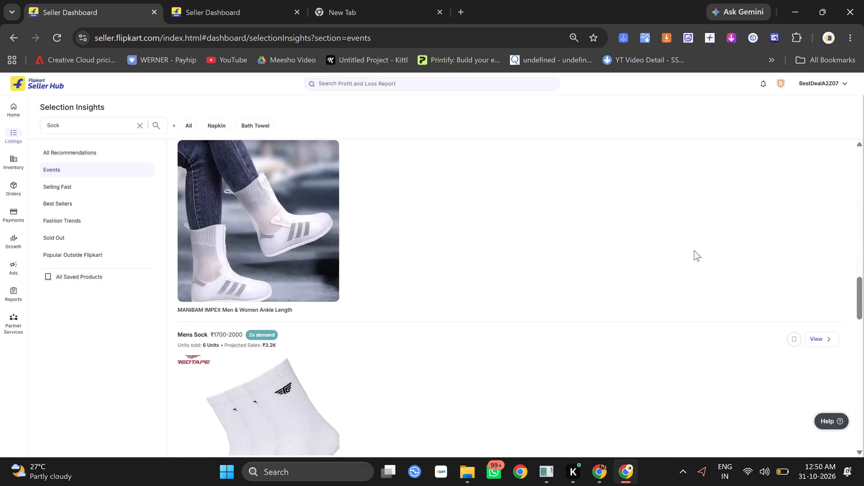
scroll(694, 250, "down", 5)
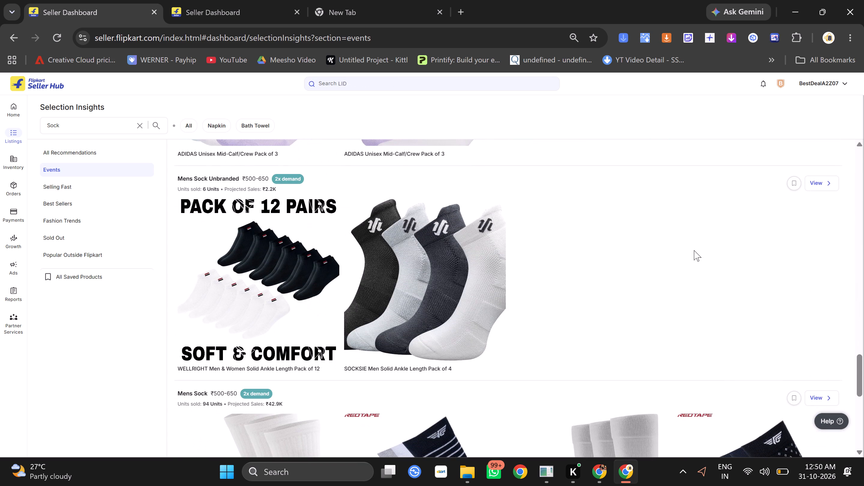
scroll(694, 250, "down", 1)
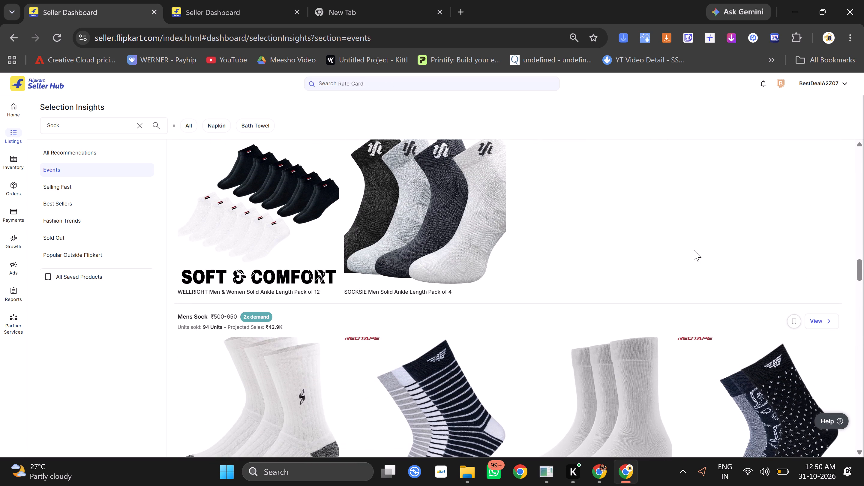
scroll(694, 250, "down", 4)
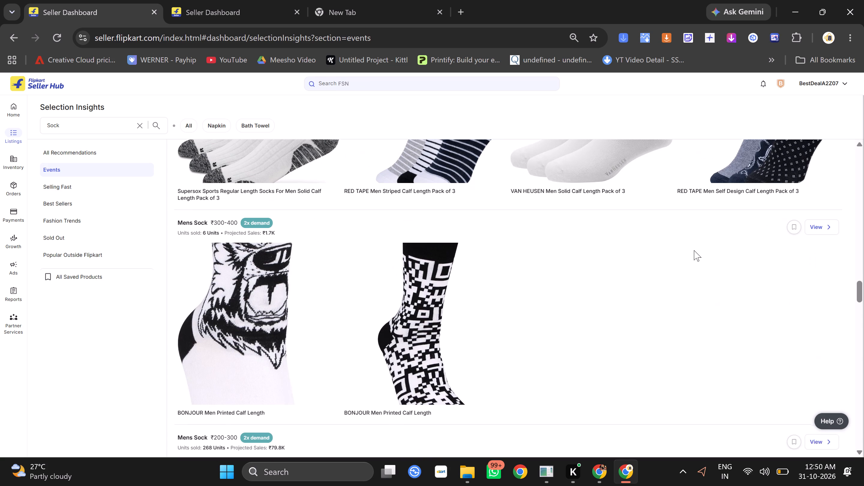
scroll(694, 250, "down", 5)
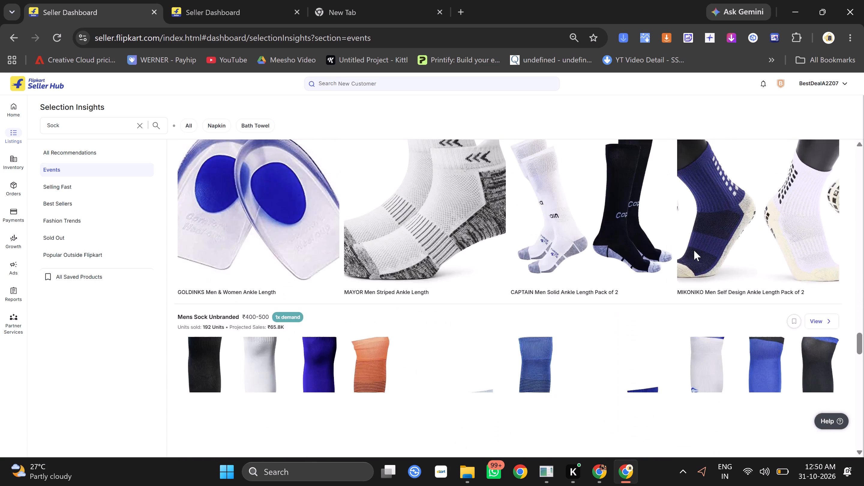
scroll(694, 250, "down", 9)
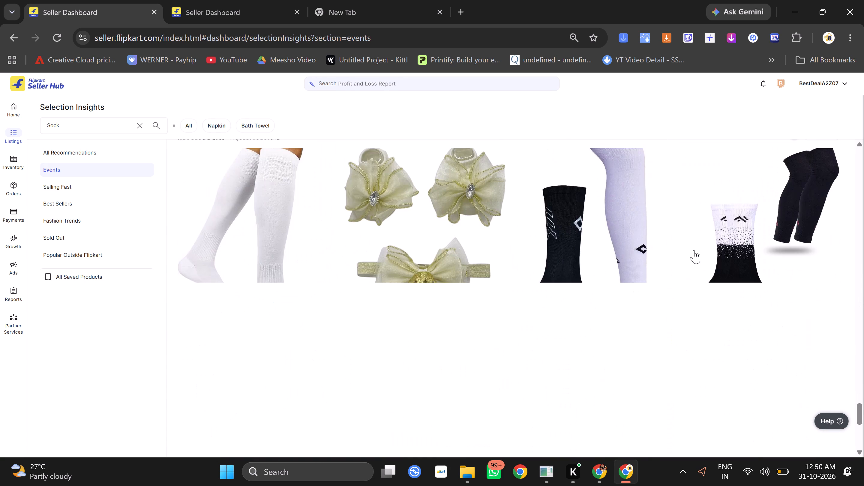
scroll(694, 250, "down", 6)
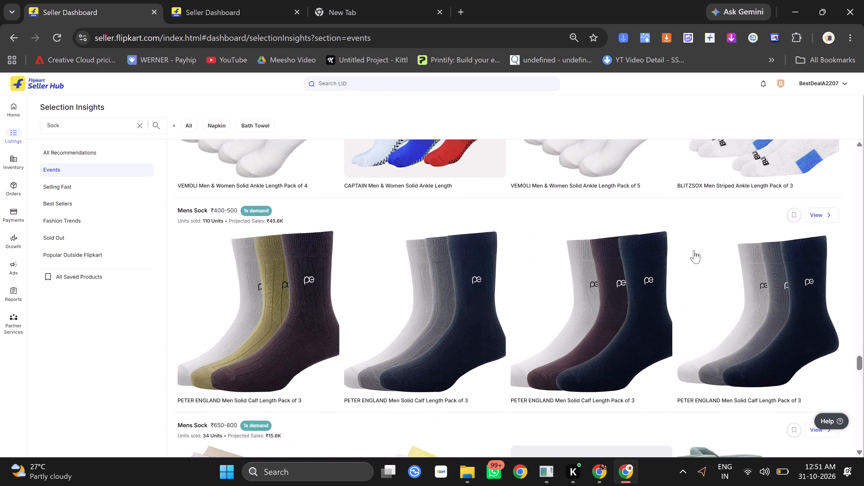
scroll(694, 250, "down", 4)
scroll(694, 250, "up", 1)
scroll(694, 250, "down", 1)
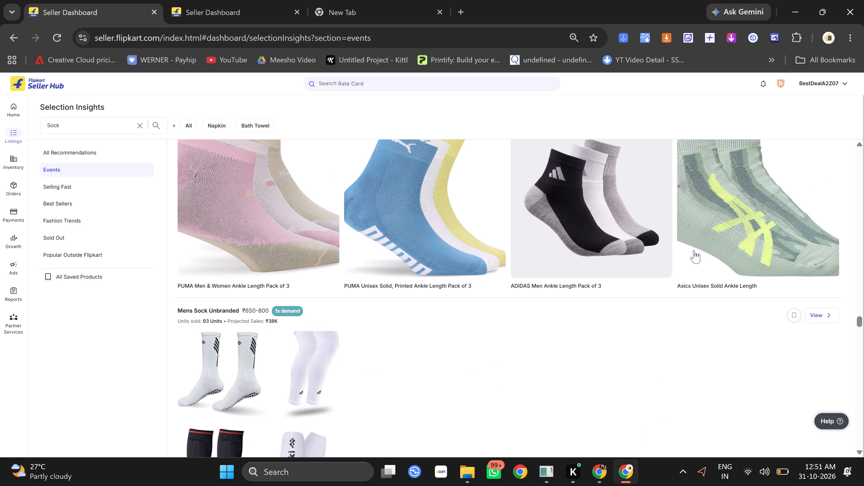
scroll(694, 250, "down", 6)
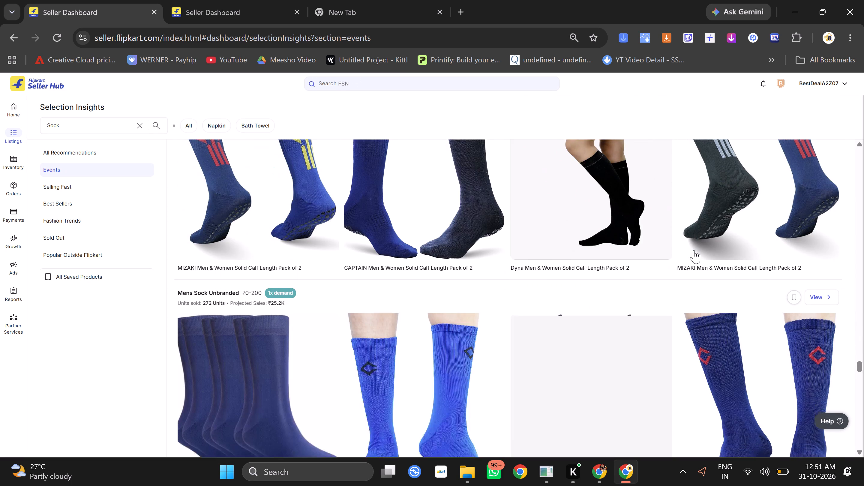
scroll(694, 250, "down", 7)
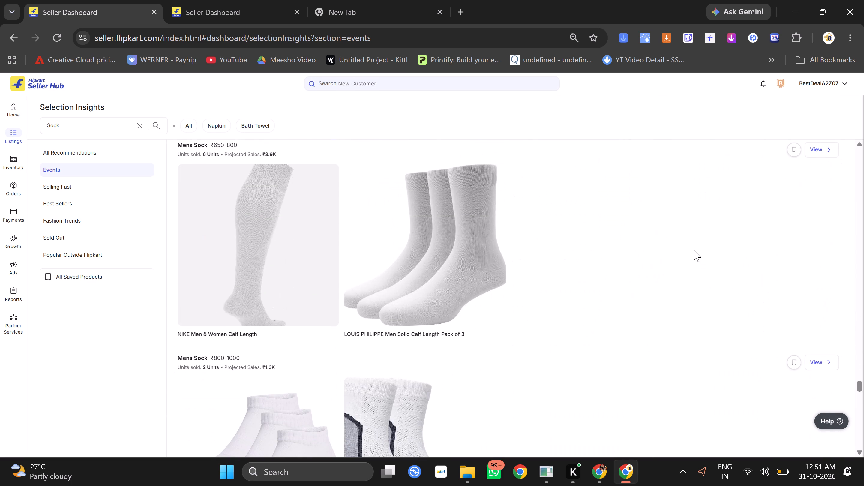
scroll(694, 250, "down", 5)
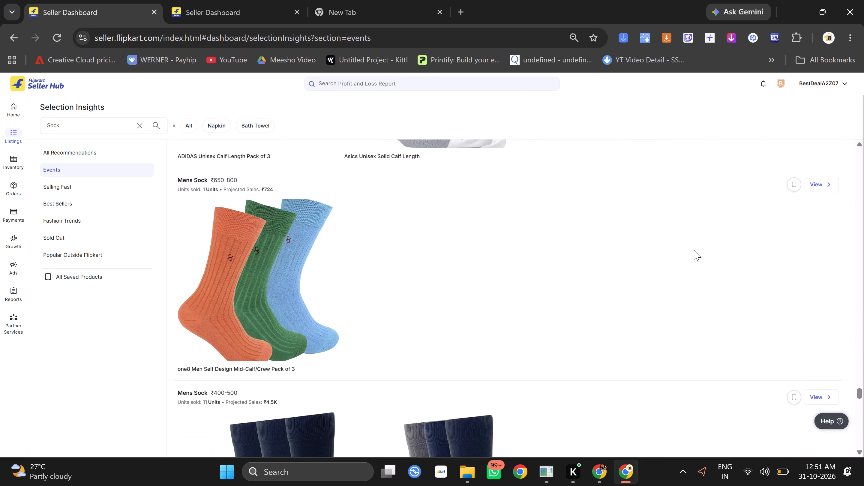
scroll(694, 250, "down", 5)
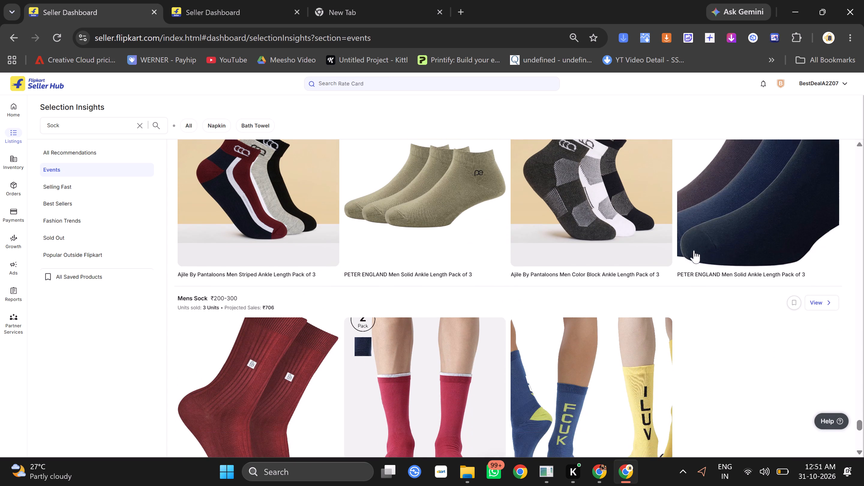
scroll(694, 250, "down", 4)
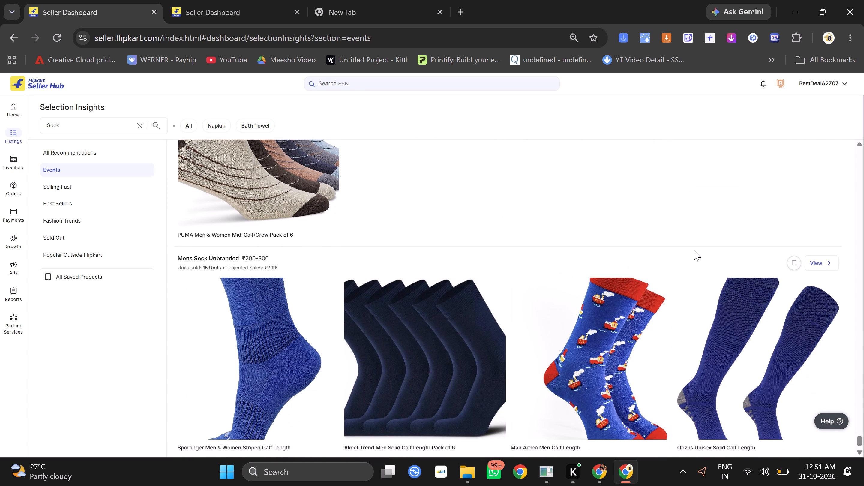
Review the details of the Mens Sock Unbranded ₹200-300 group in the Diwali recommendations.
left_click(619, 277)
scroll(619, 277, "down", 2)
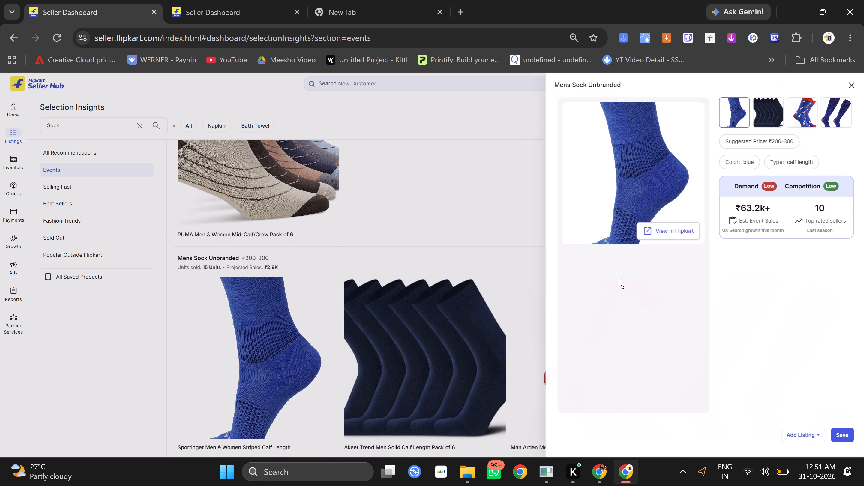
left_click(849, 84)
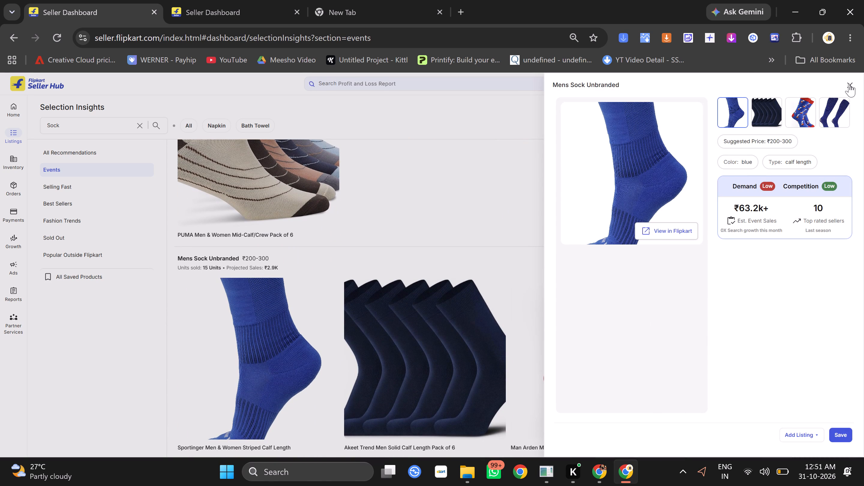
Scan the remaining Diwali event sock groups and return to the All Recommendations page for socks.
scroll(579, 258, "down", 3)
scroll(579, 258, "up", 7)
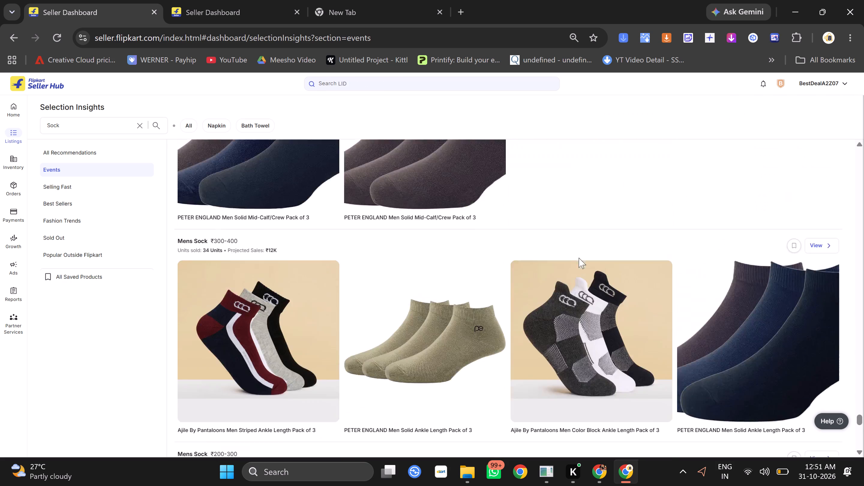
scroll(579, 258, "up", 18)
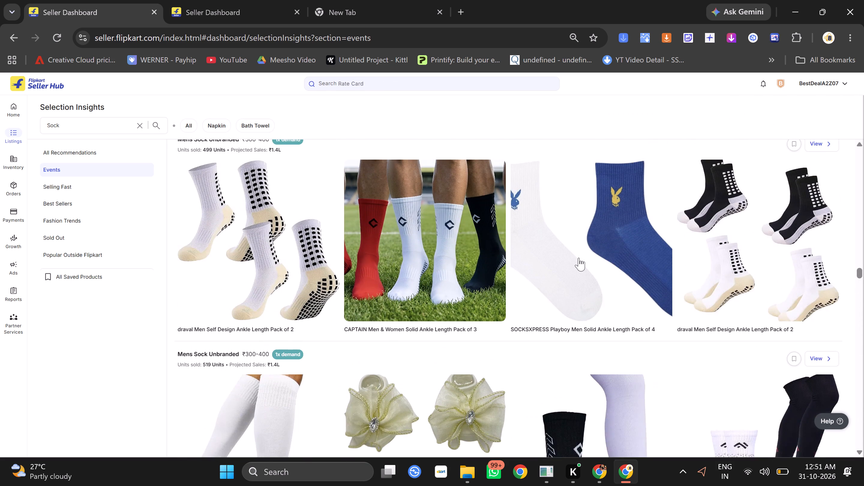
scroll(579, 258, "right", 6)
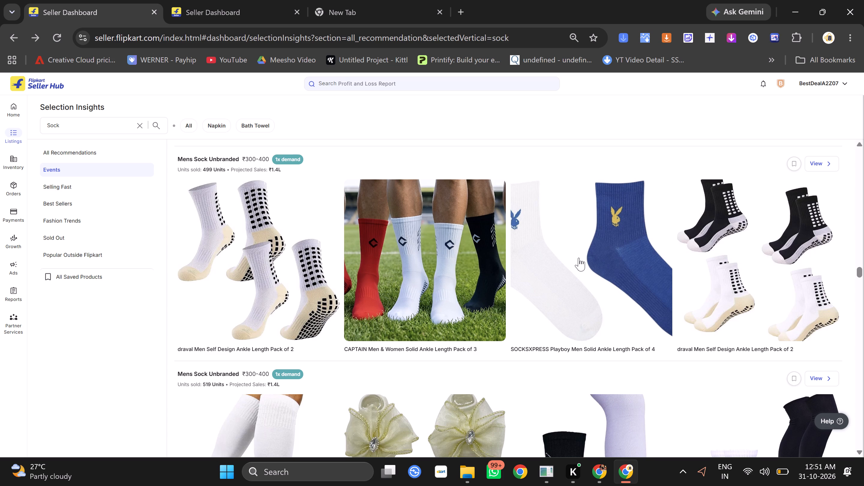
scroll(579, 258, "right", 8)
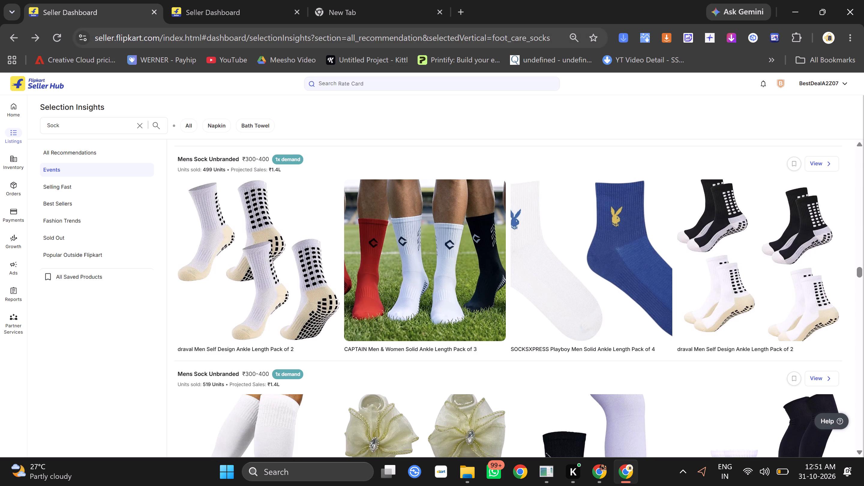
left_click(13, 36)
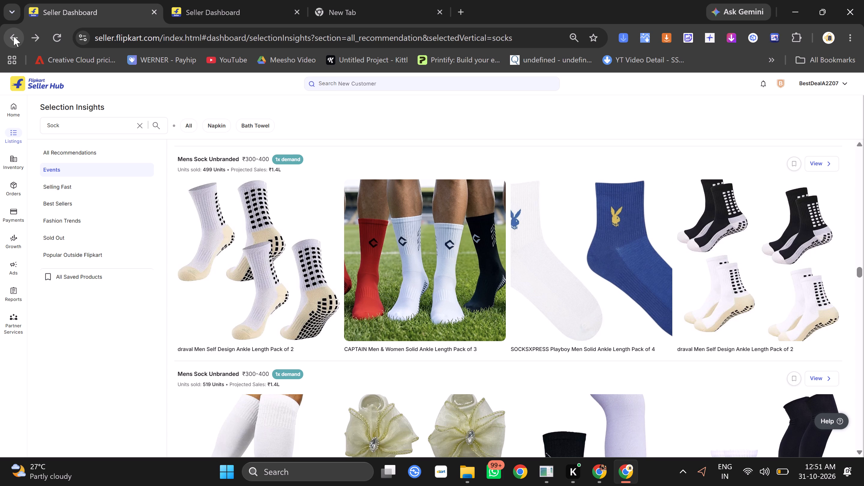
left_click(13, 38)
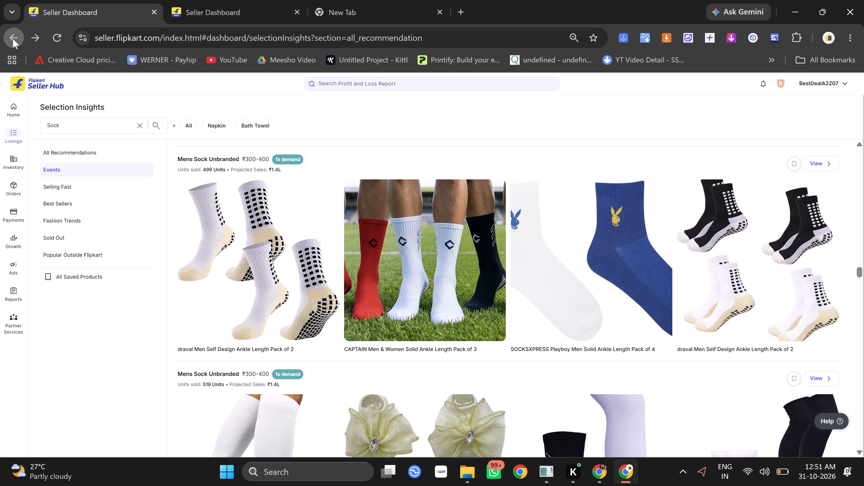
left_click(296, 0)
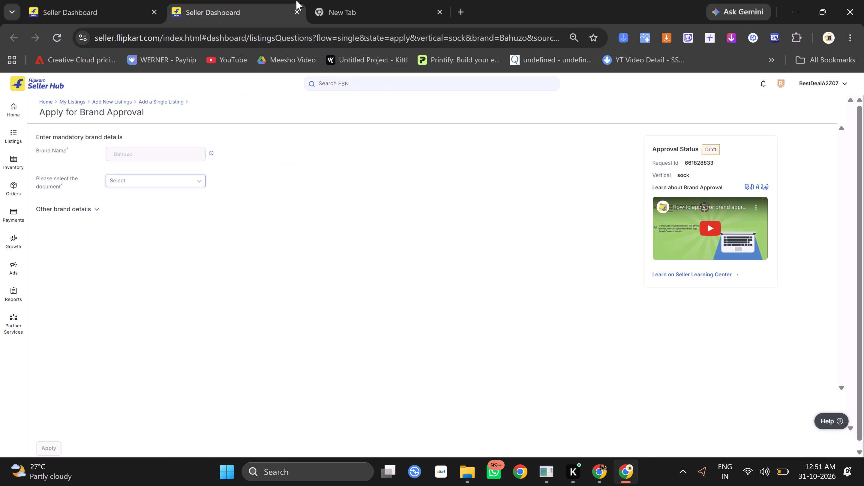
left_click(97, 0)
left_click(13, 38)
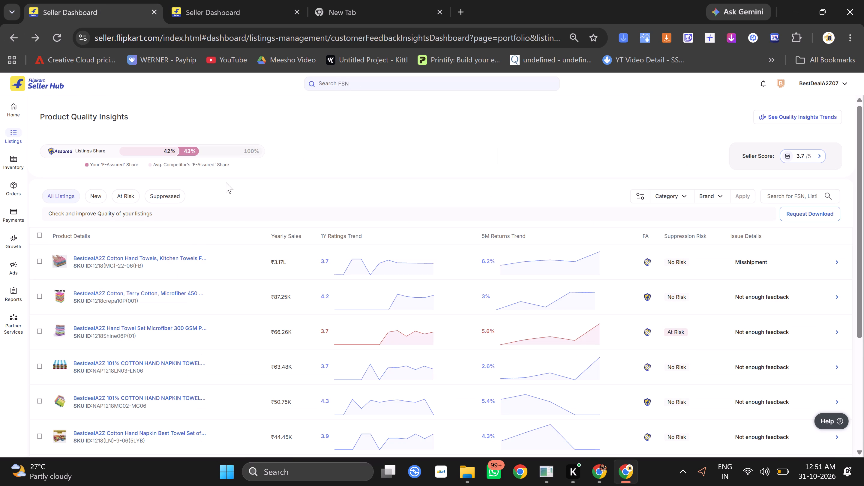
left_click(36, 43)
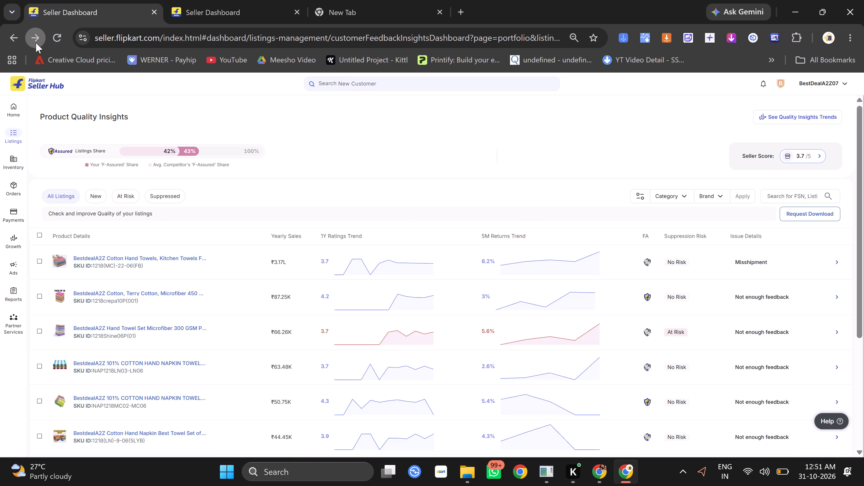
View all sock best sellers and look through the ranked products down to #24.
scroll(325, 266, "down", 3)
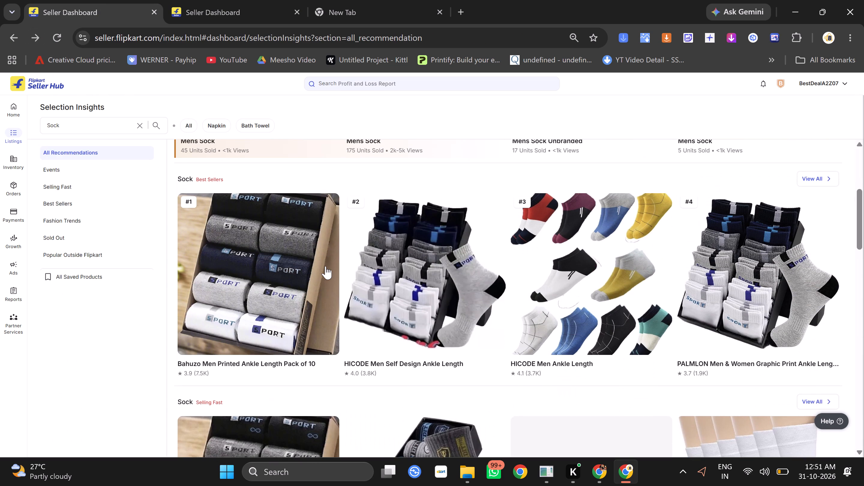
left_click(823, 177)
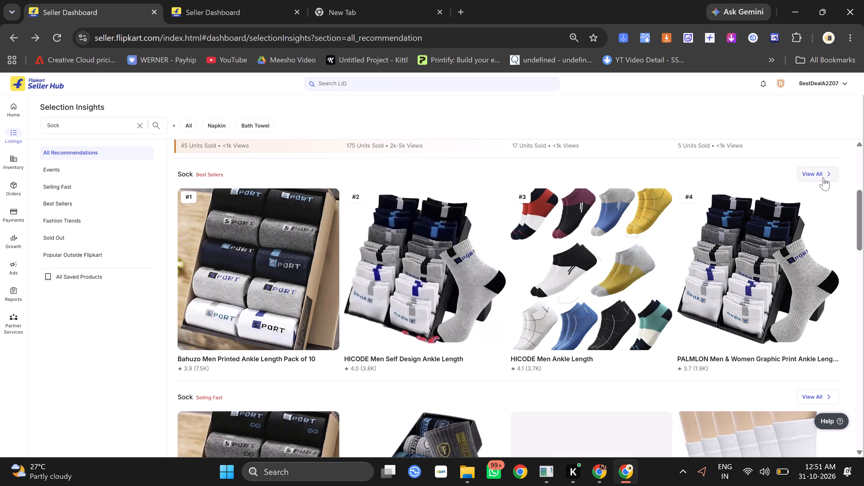
scroll(573, 343, "down", 1)
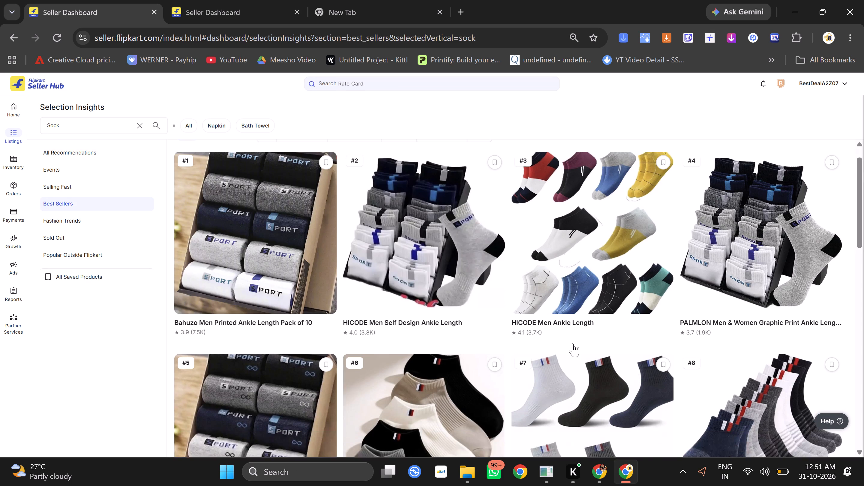
scroll(573, 343, "down", 2)
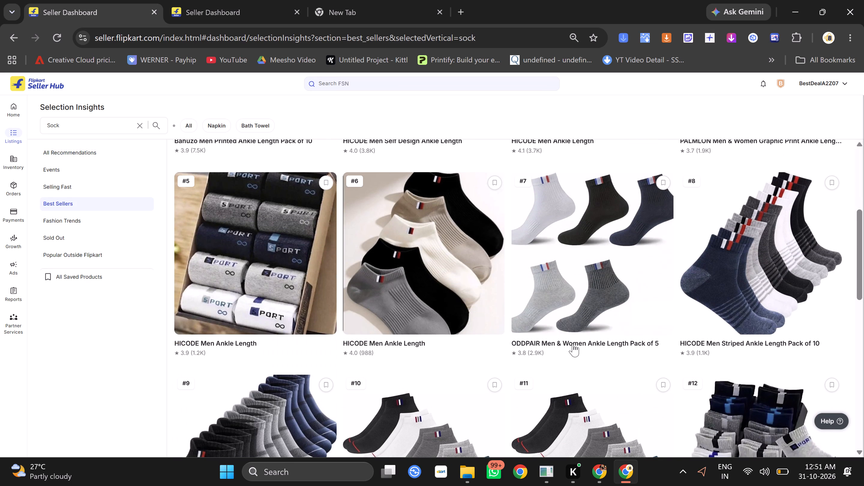
scroll(573, 343, "down", 3)
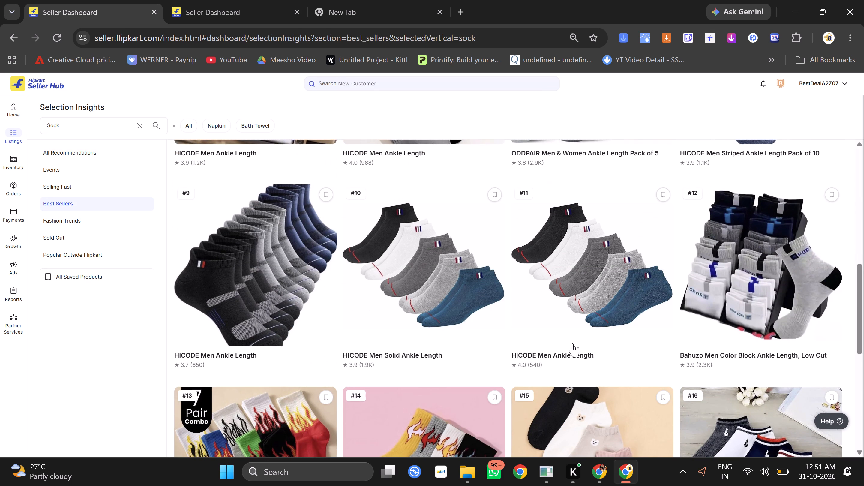
scroll(573, 343, "down", 4)
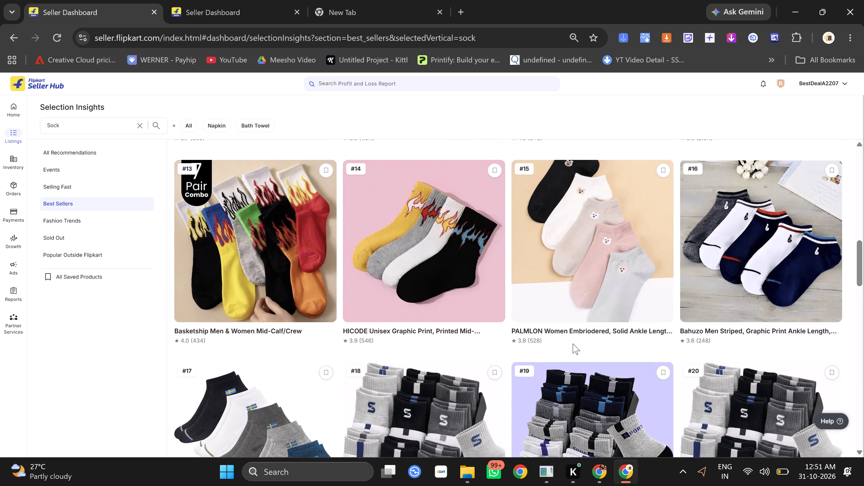
scroll(573, 343, "down", 3)
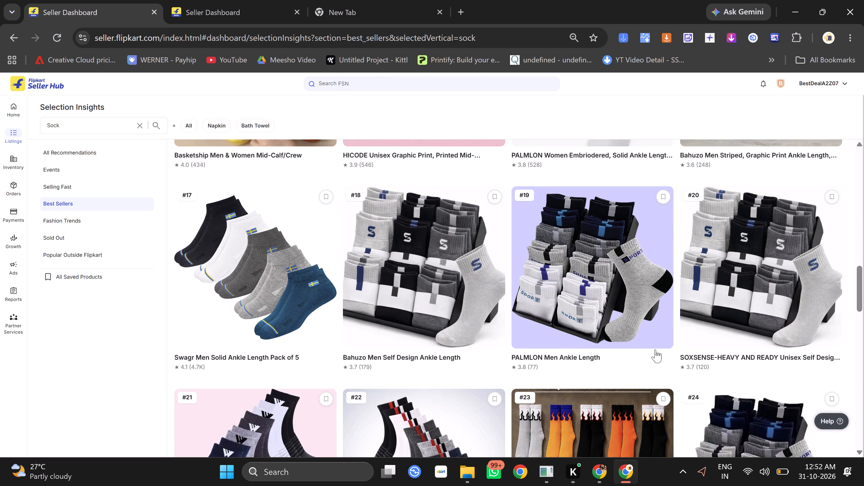
scroll(745, 312, "down", 2)
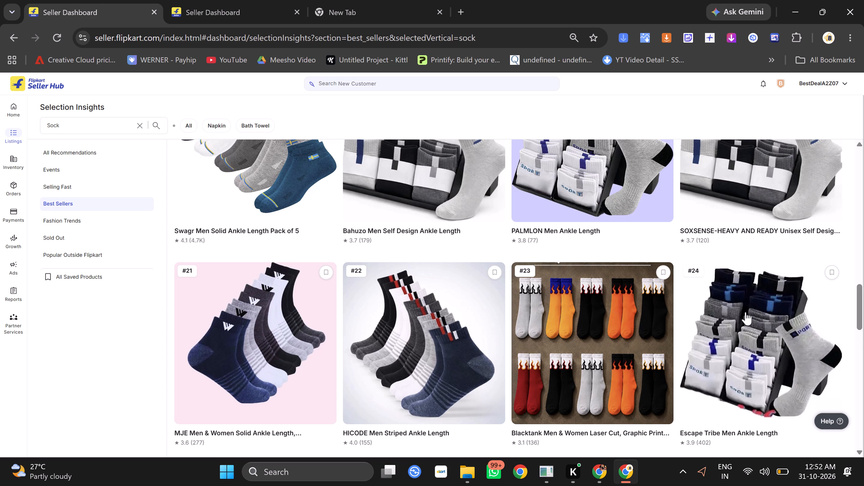
Review the product details of the #24 sock best seller, Escape Tribe Men Ankle Length.
scroll(745, 312, "down", 2)
left_click(763, 231)
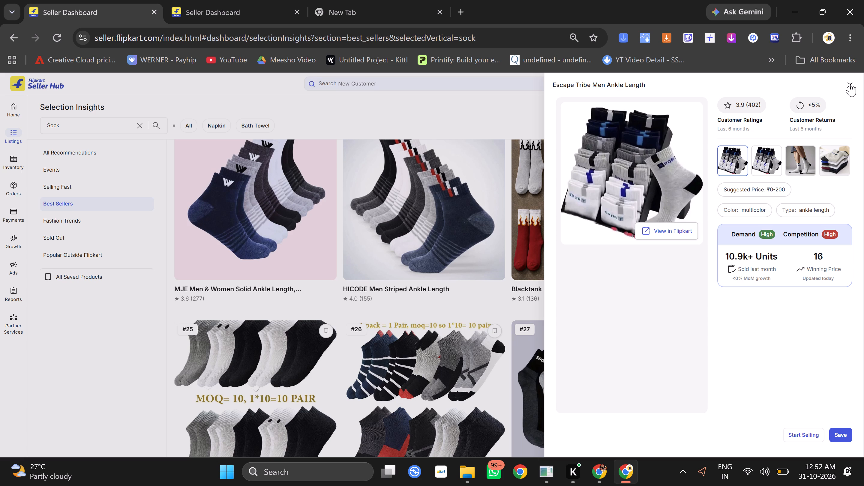
left_click(850, 83)
Go back to the top-ranked socks and review the details of #4, PALMLON Graphic Print Ankle Length Pack of 12.
scroll(769, 281, "up", 1)
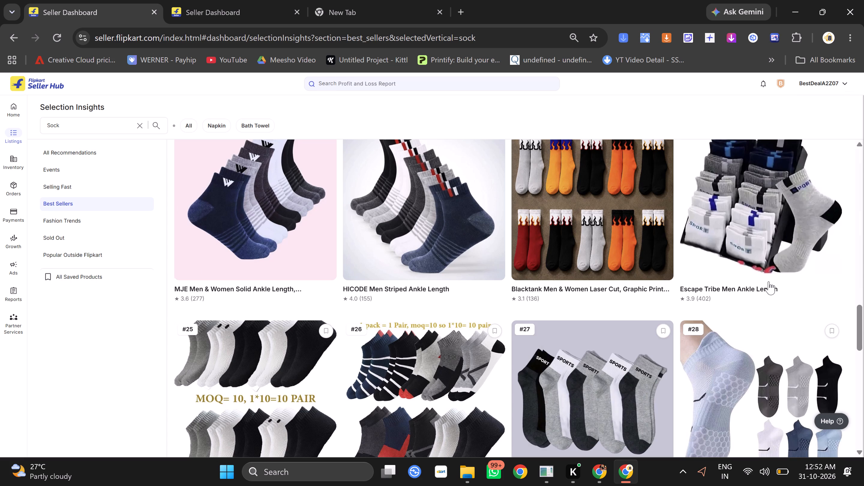
scroll(769, 281, "up", 1)
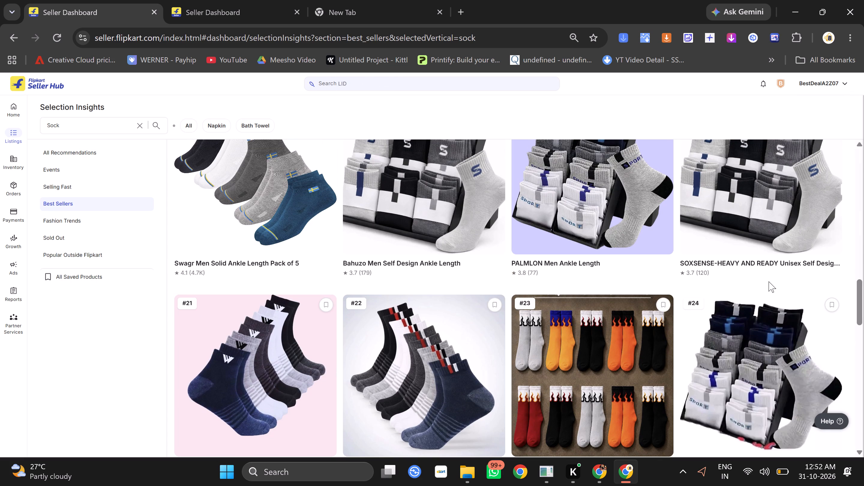
scroll(769, 281, "up", 4)
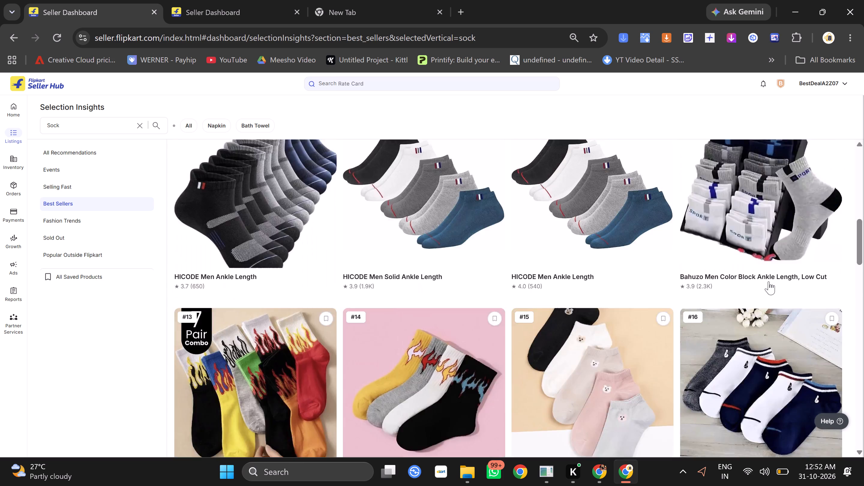
scroll(769, 281, "up", 3)
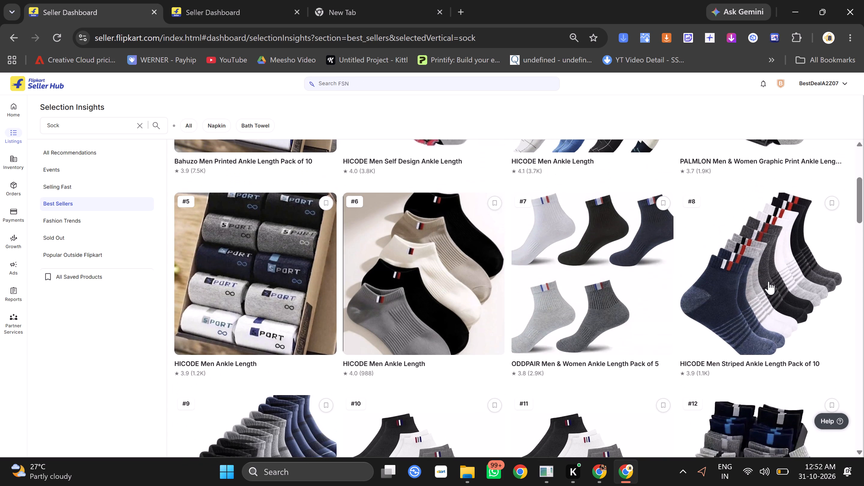
scroll(769, 281, "up", 2)
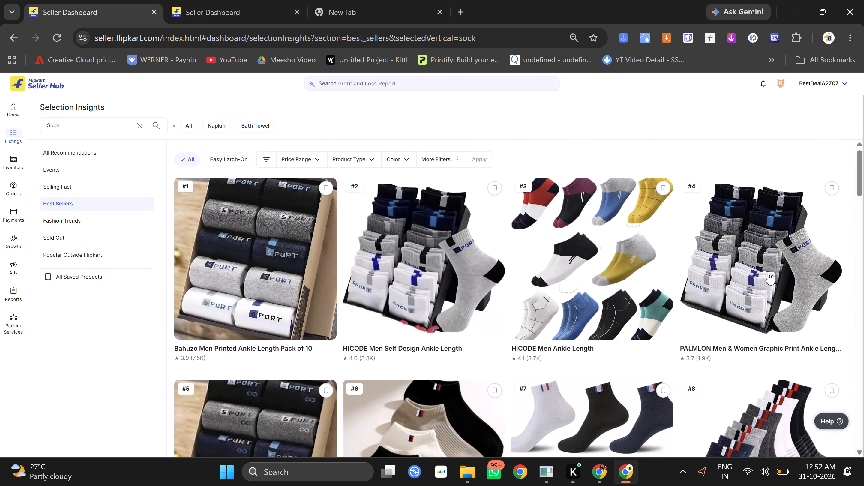
left_click(759, 275)
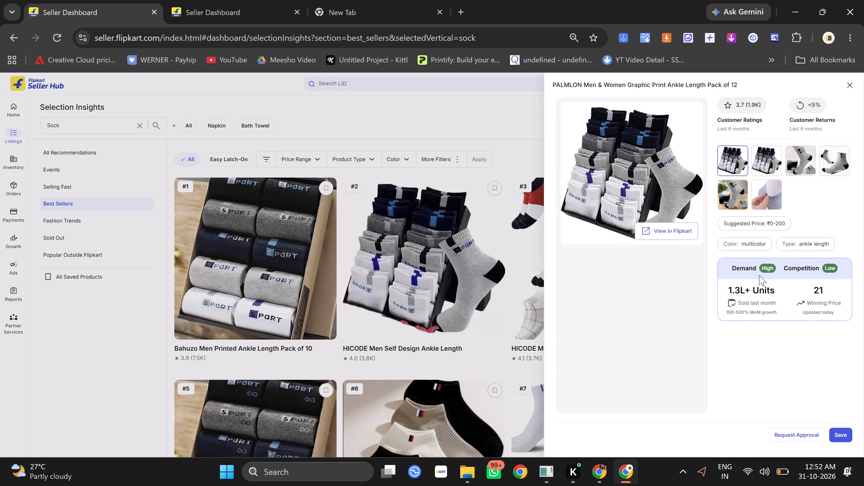
left_click(850, 87)
Review the details of sock best sellers #5 to #8: two HICODE Men Ankle Length, ODDPAIR Pack of 5 and HICODE Striped Pack of 10.
scroll(543, 346, "down", 2)
left_click(240, 318)
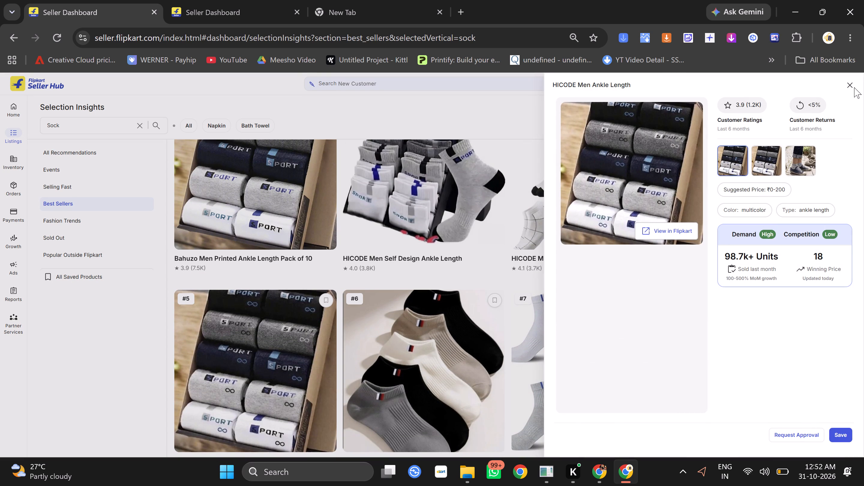
left_click(851, 87)
left_click(460, 383)
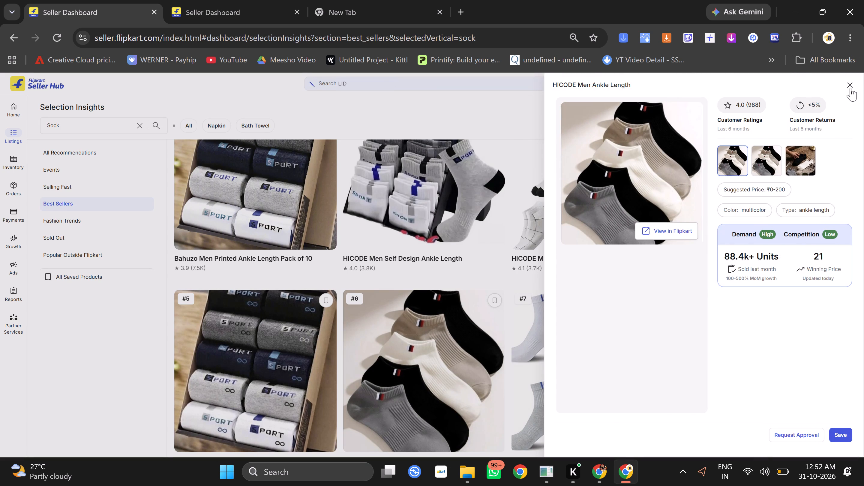
left_click(850, 88)
left_click(575, 414)
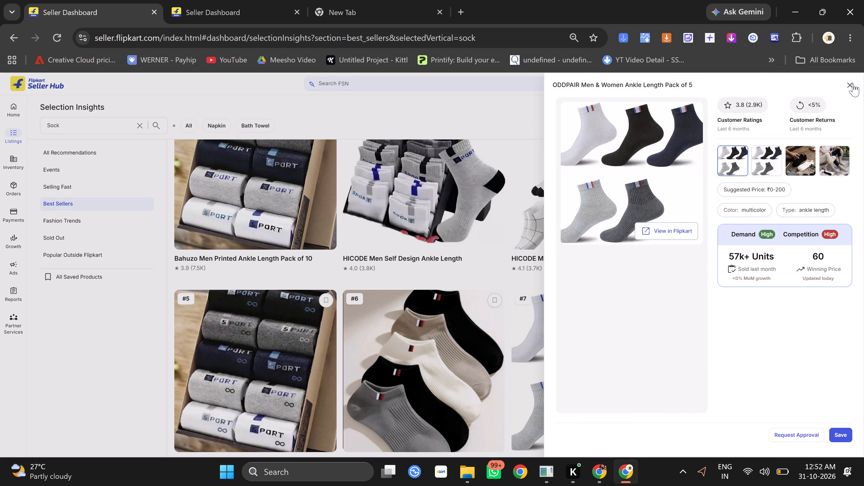
left_click(853, 83)
left_click(768, 331)
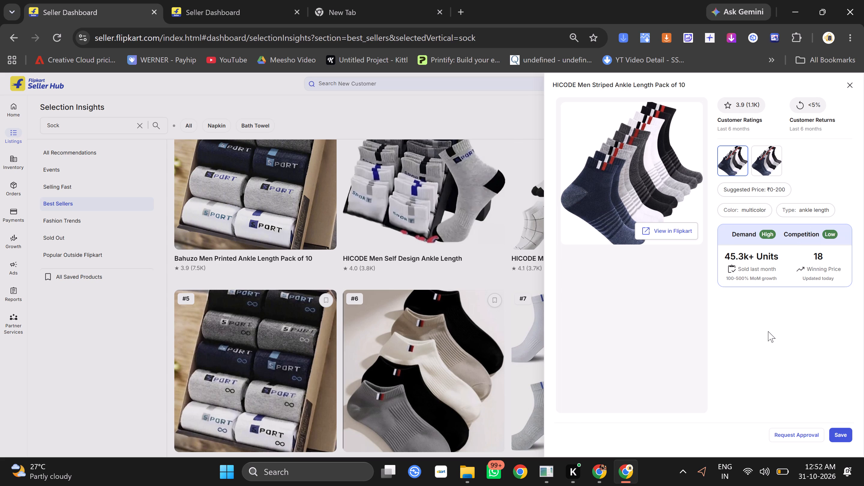
left_click(850, 85)
Review the details of sock best sellers #9 HICODE Men Ankle Length and #10 HICODE Men Solid Ankle Length.
scroll(664, 229, "down", 2)
left_click(289, 400)
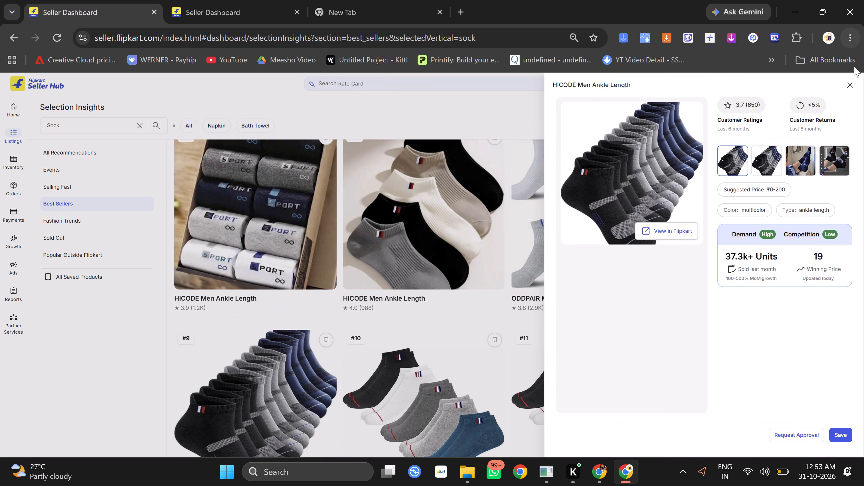
left_click(850, 84)
scroll(513, 308, "down", 2)
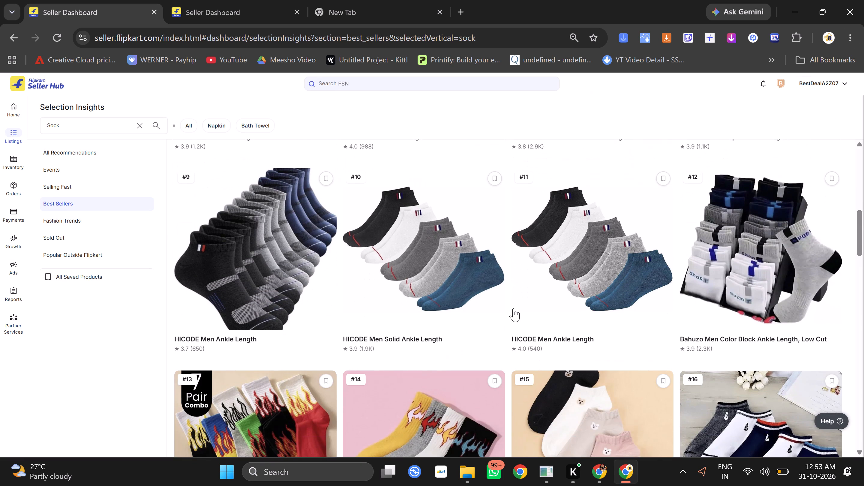
left_click(445, 249)
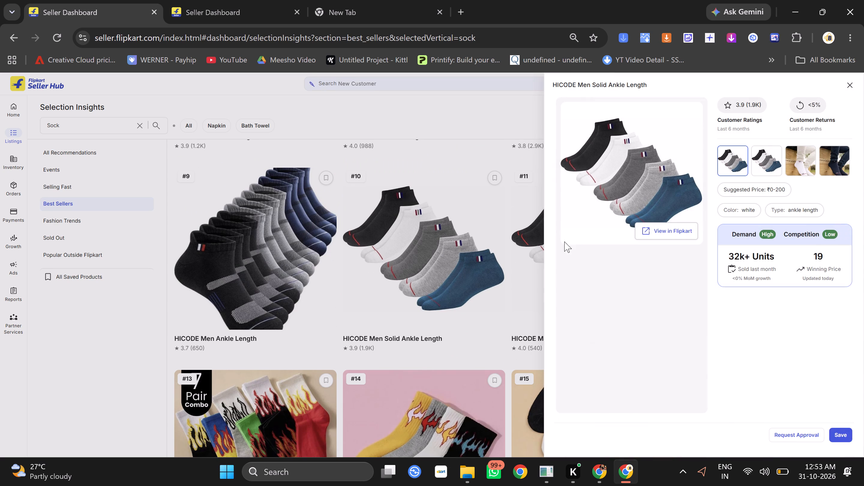
left_click(845, 86)
Review the details of sock best sellers #11 HICODE Men Ankle Length and #12 Bahuzo Men Color Block Ankle Length.
left_click(571, 262)
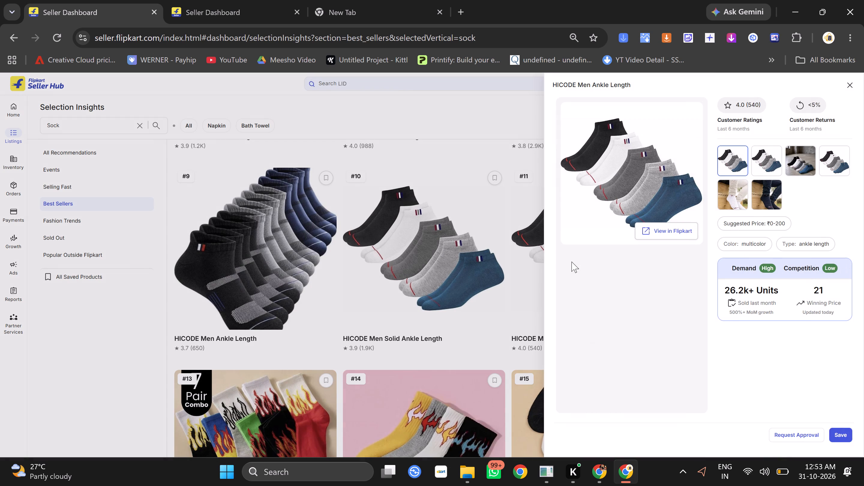
left_click(848, 84)
left_click(749, 270)
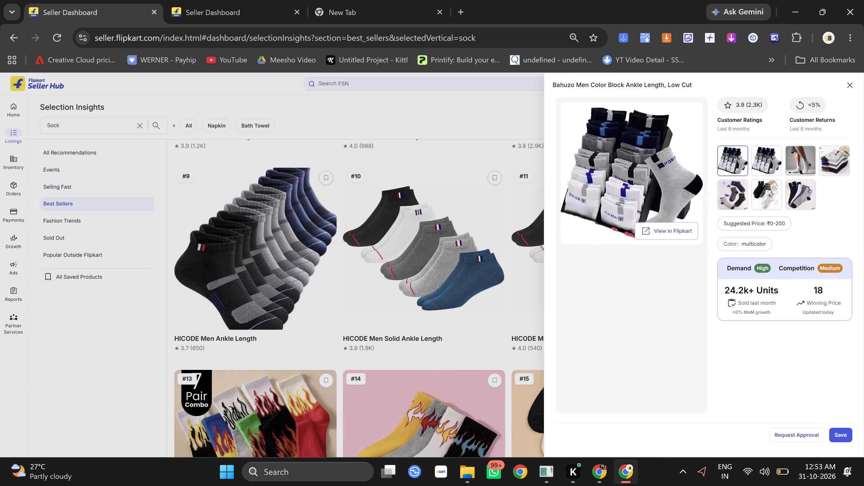
left_click(849, 88)
Review the details of sock best sellers #17 to #20: Swagr Pack of 5, Bahuzo Self Design, PALMLON Men Ankle Length and SOXSENSE Self Design.
scroll(686, 166, "down", 2)
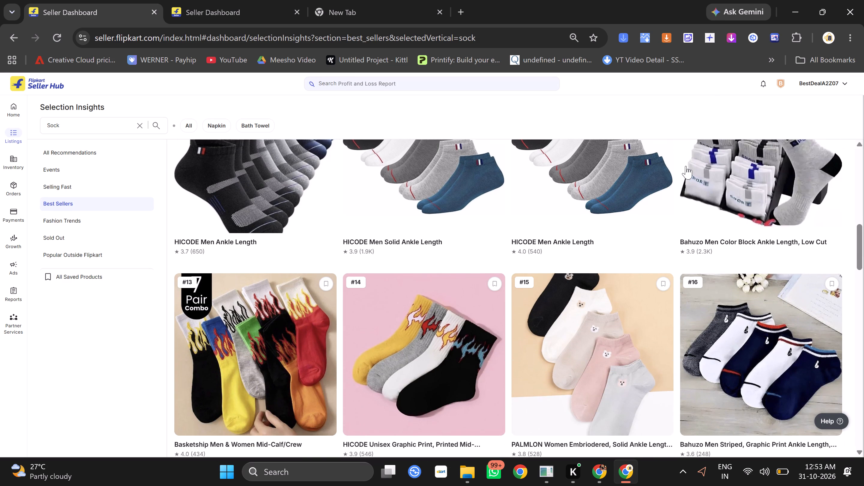
scroll(475, 335, "down", 1)
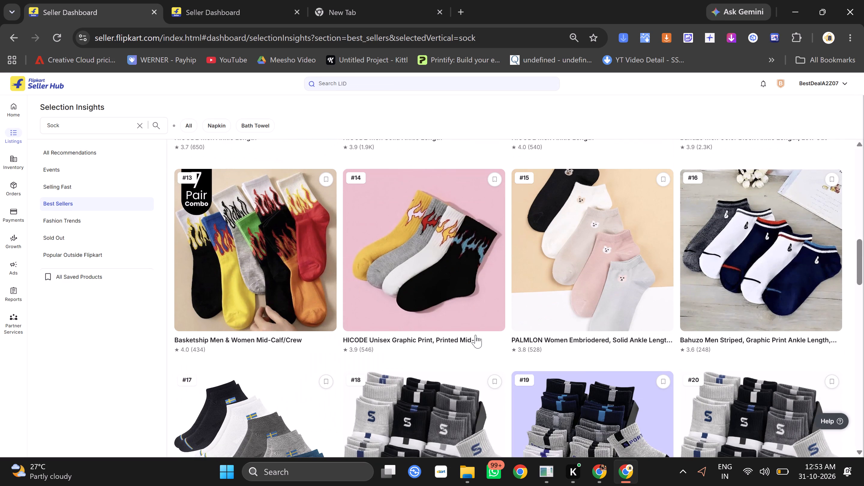
scroll(679, 342, "down", 1)
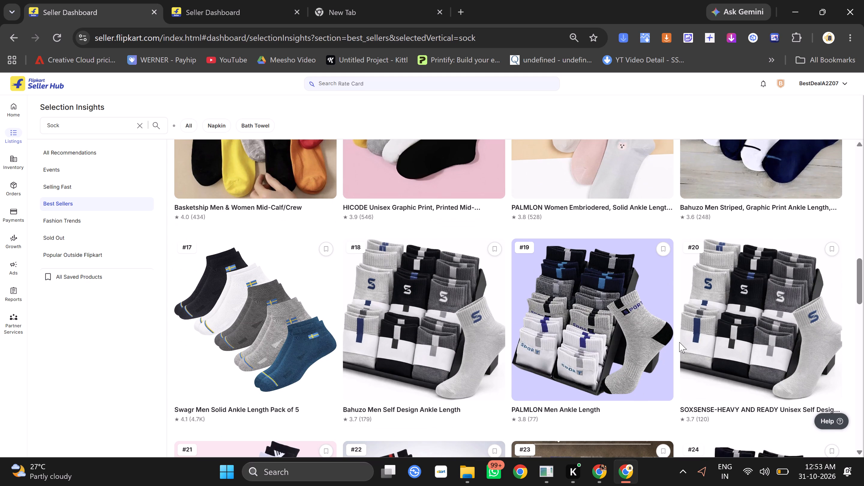
left_click(252, 331)
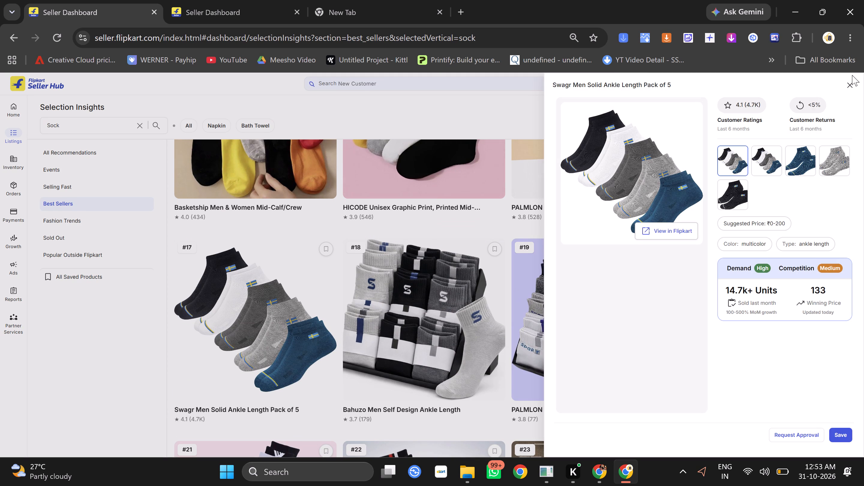
left_click(849, 85)
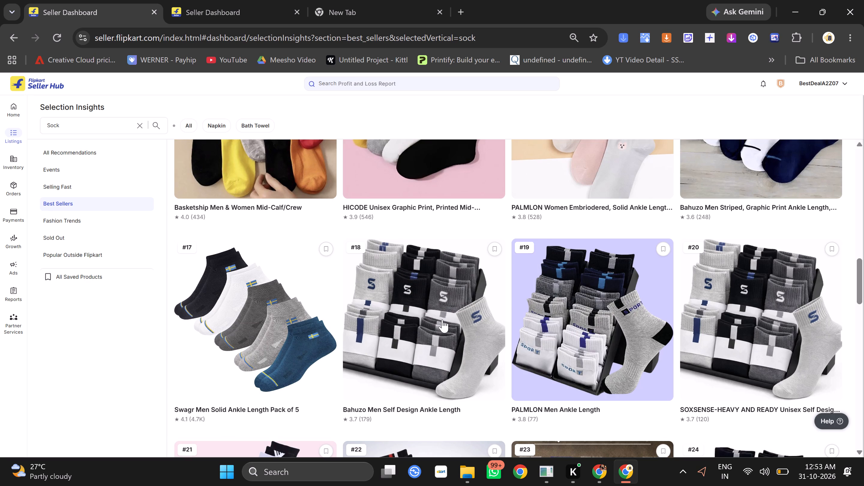
left_click(442, 319)
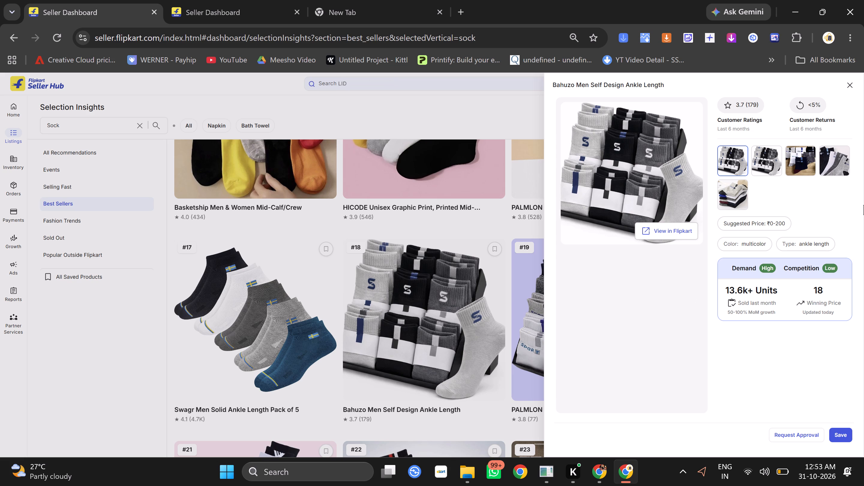
left_click(850, 88)
left_click(601, 319)
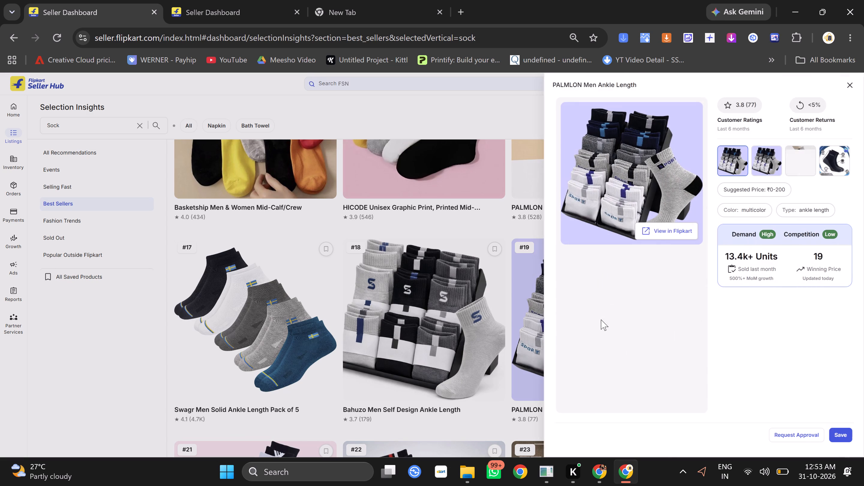
left_click(853, 85)
left_click(749, 327)
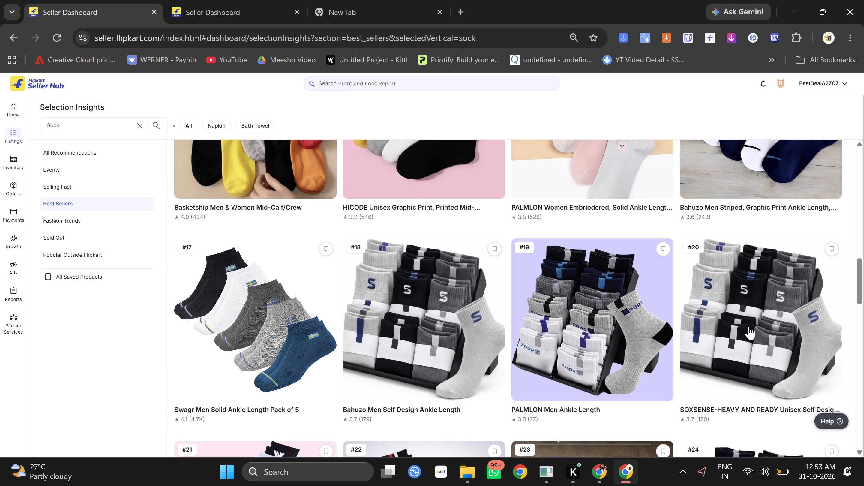
scroll(749, 327, "down", 2)
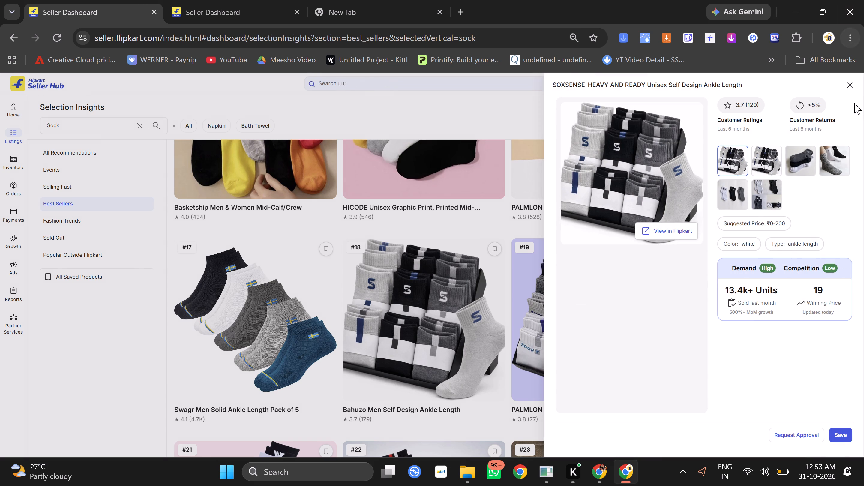
left_click(850, 83)
Review the details of sock best sellers #21 MJE Men & Women Solid Ankle Length and #22 HICODE Men Striped Ankle Length.
scroll(747, 208, "down", 2)
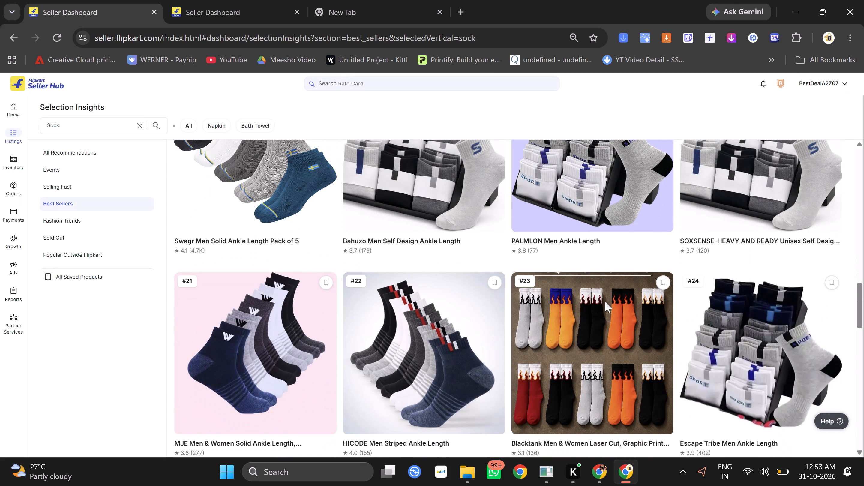
left_click(288, 379)
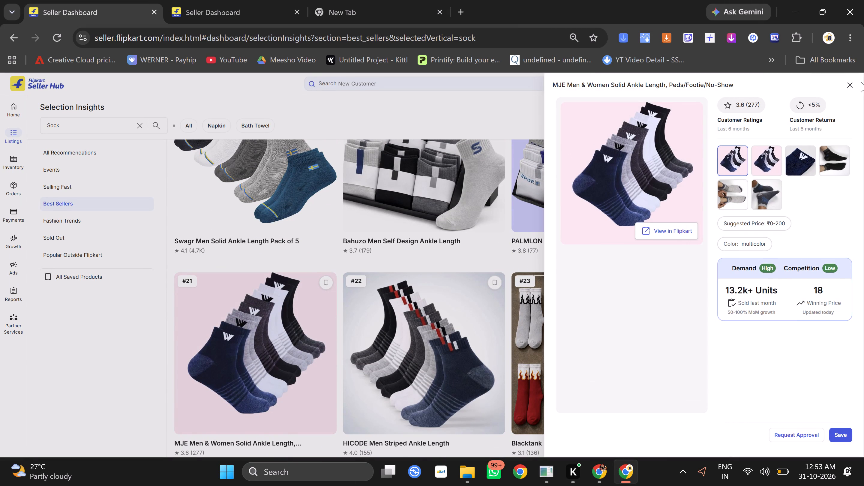
left_click(851, 83)
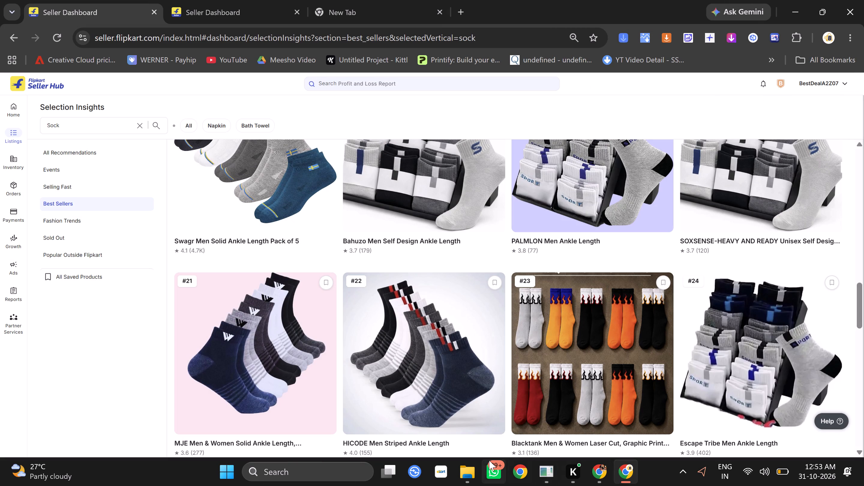
left_click(436, 361)
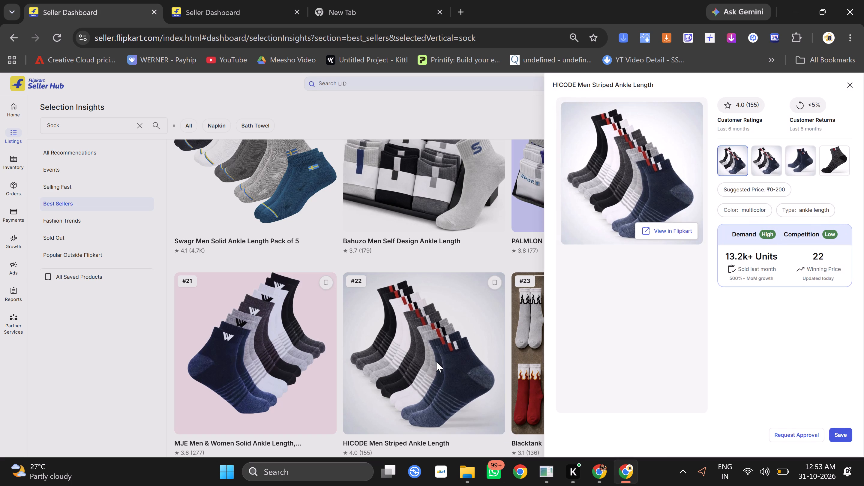
left_click(848, 86)
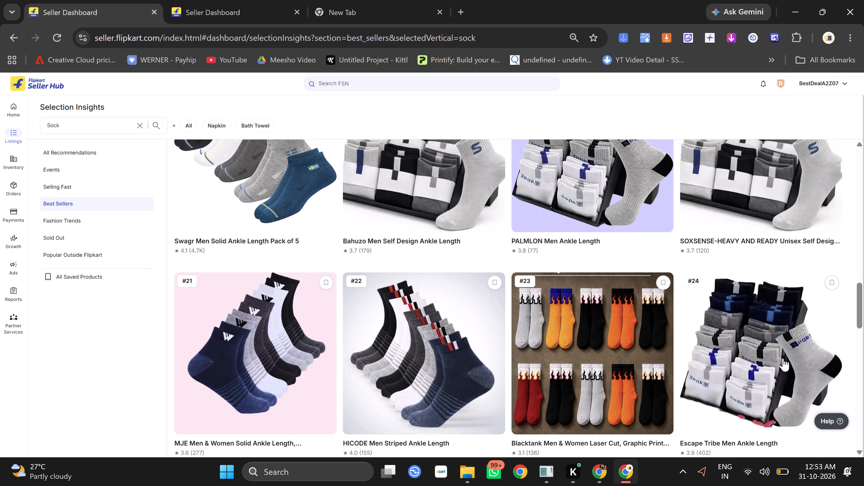
Start selling the #24 Escape Tribe Men Ankle Length to view its Selling Information form, and close the form without submitting.
left_click(783, 358)
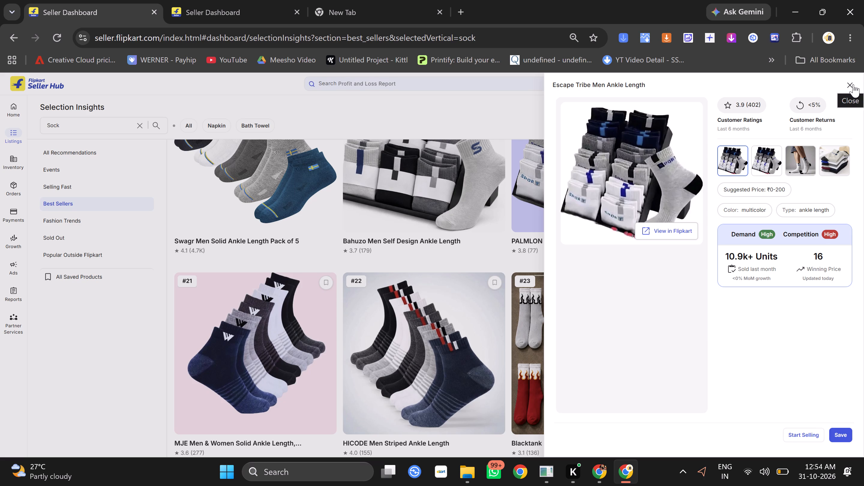
left_click(805, 432)
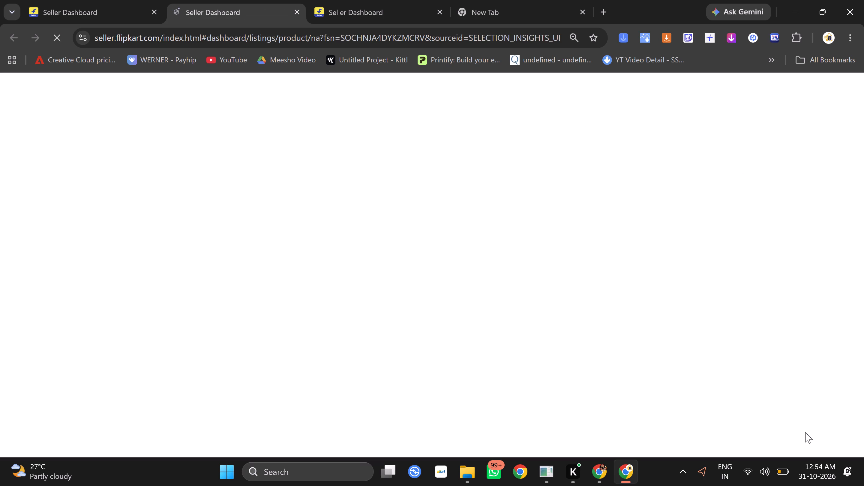
left_click(45, 0)
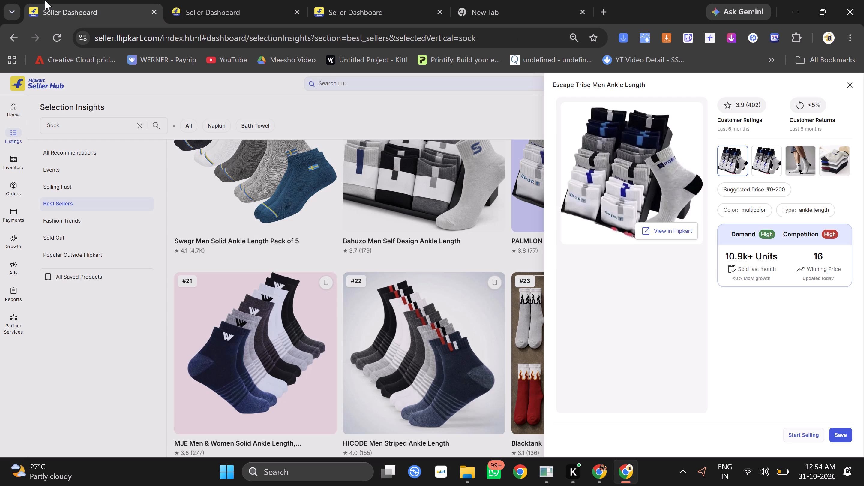
left_click(225, 0)
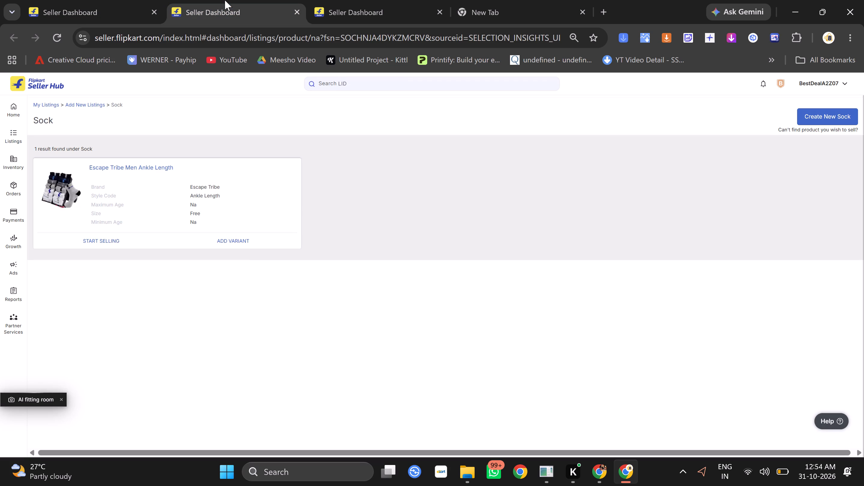
left_click(109, 235)
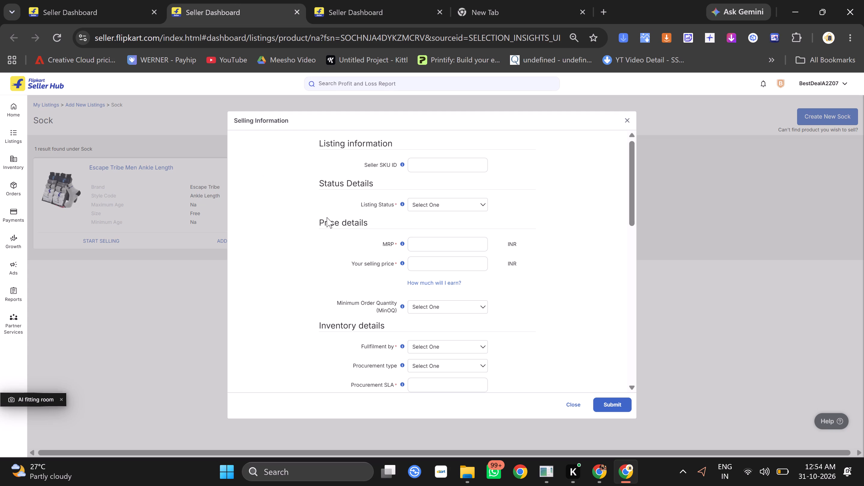
left_click(629, 122)
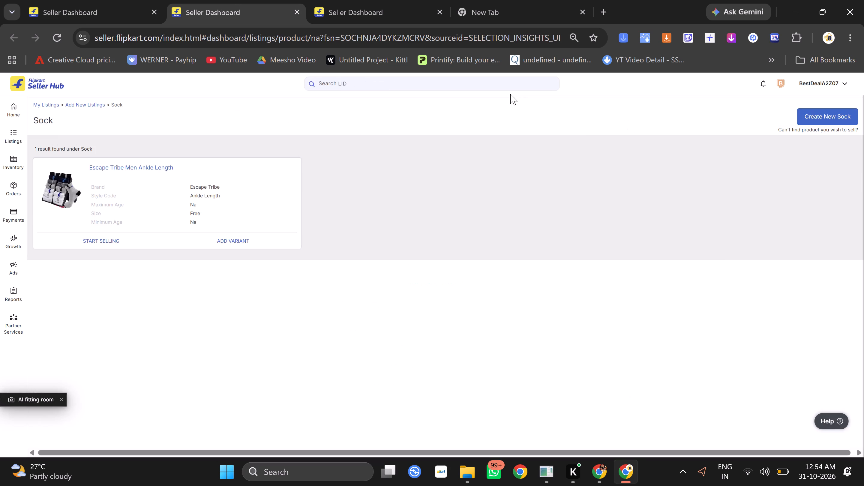
View the #24 Escape Tribe socks on Flipkart and browse colour variants, including the multicolour Pack of 3 and VAP MULTICOLOR Pack of 12.
left_click(141, 0)
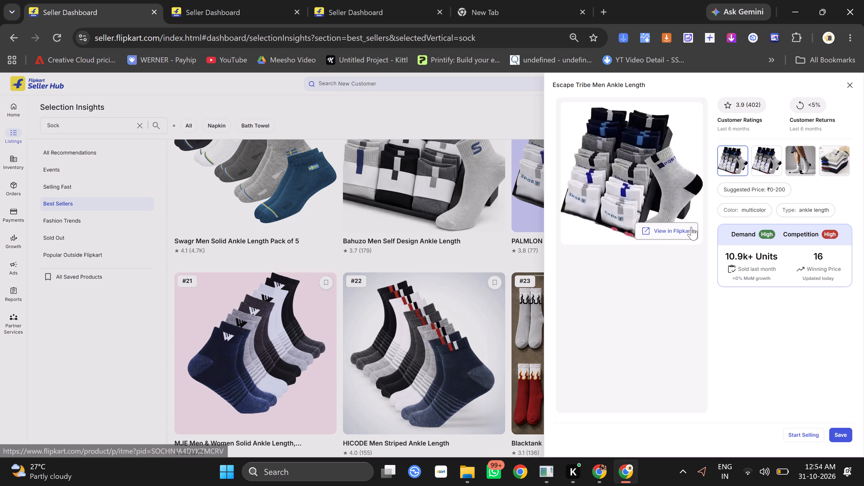
left_click(679, 229)
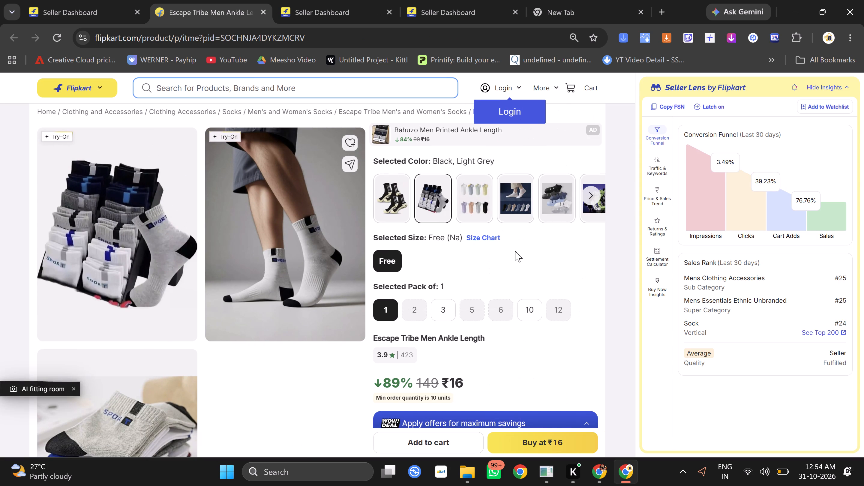
left_click(480, 206)
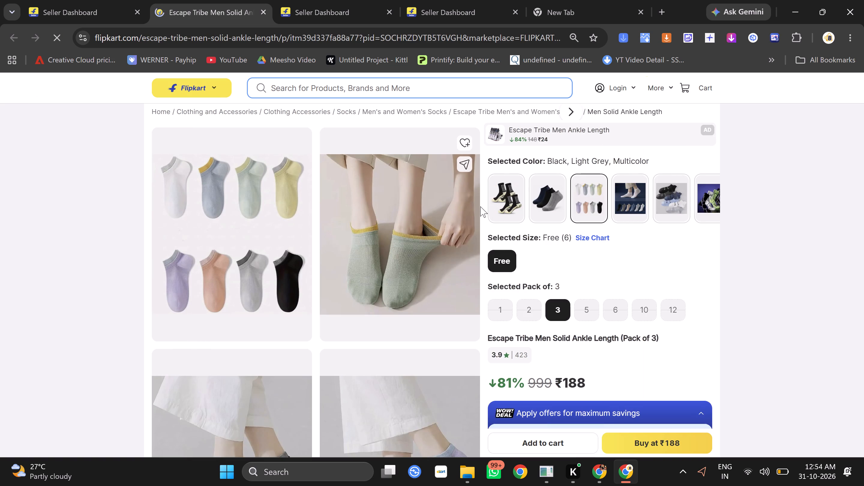
left_click(636, 197)
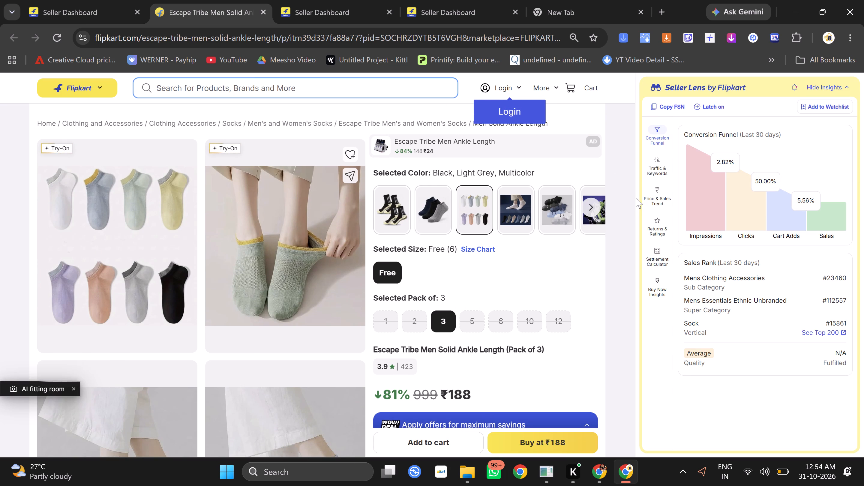
left_click(590, 206)
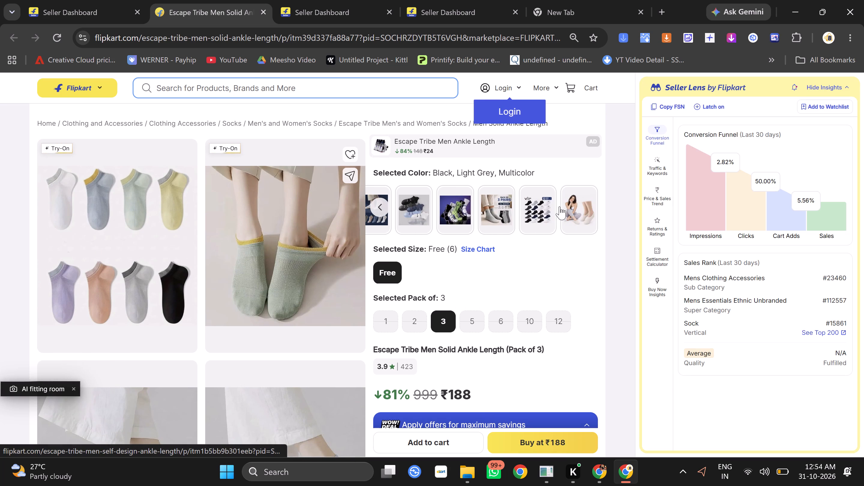
left_click(531, 204)
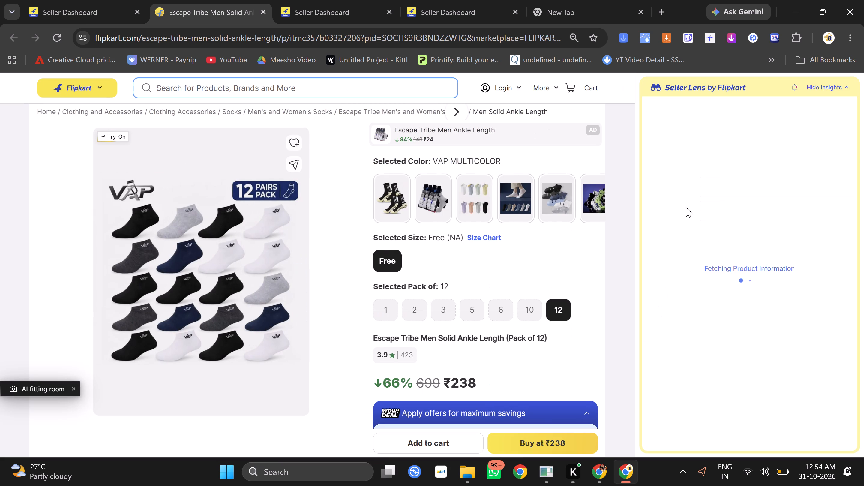
left_click(594, 204)
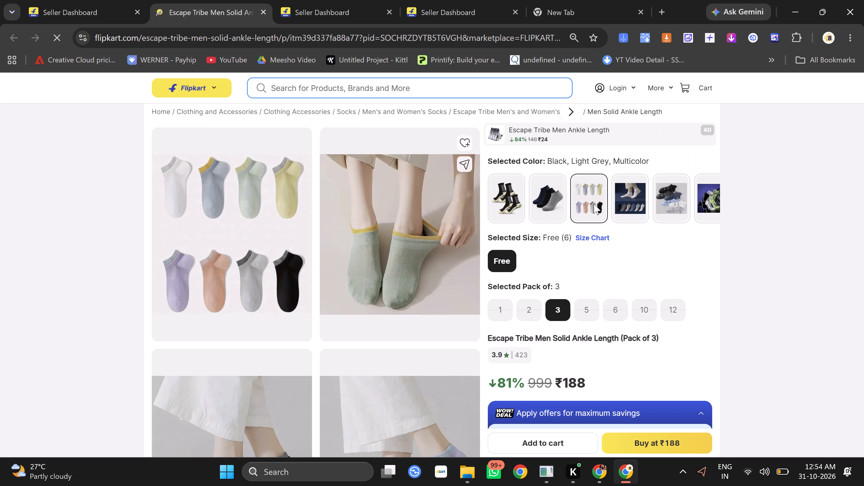
left_click(707, 203)
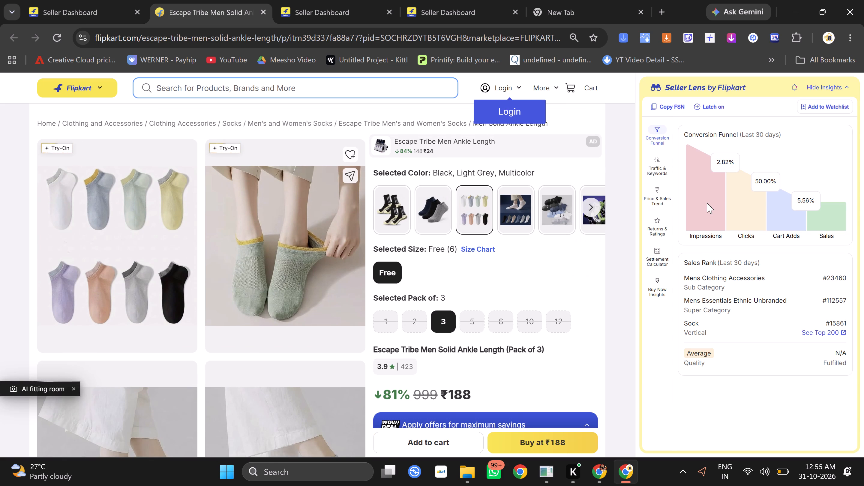
Show all sellers offering the Escape Tribe Men Solid Ankle Length Pack of 3.
scroll(544, 270, "down", 1)
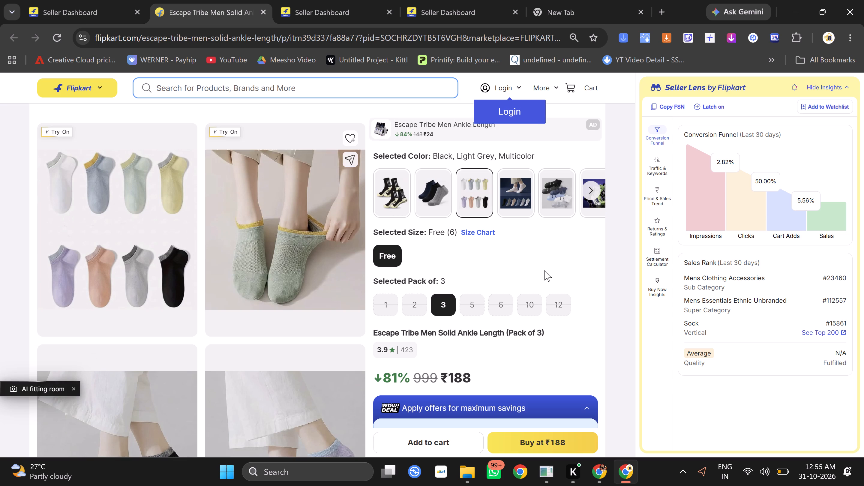
scroll(544, 270, "down", 3)
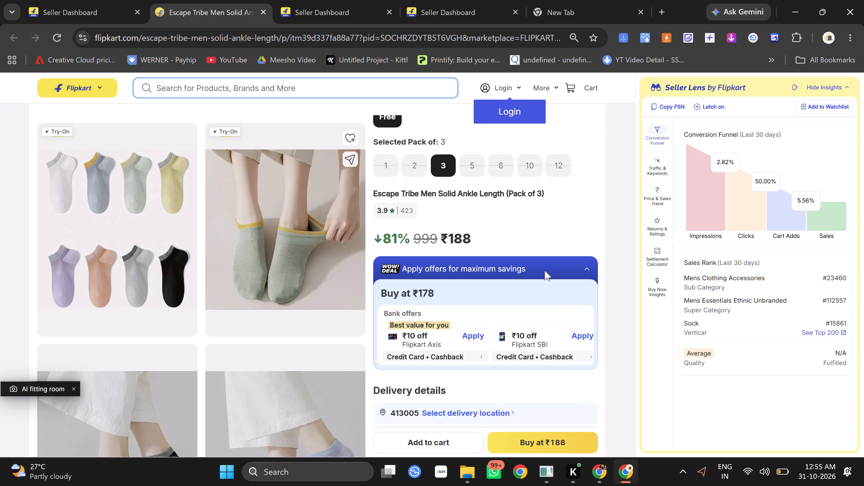
scroll(544, 270, "down", 1)
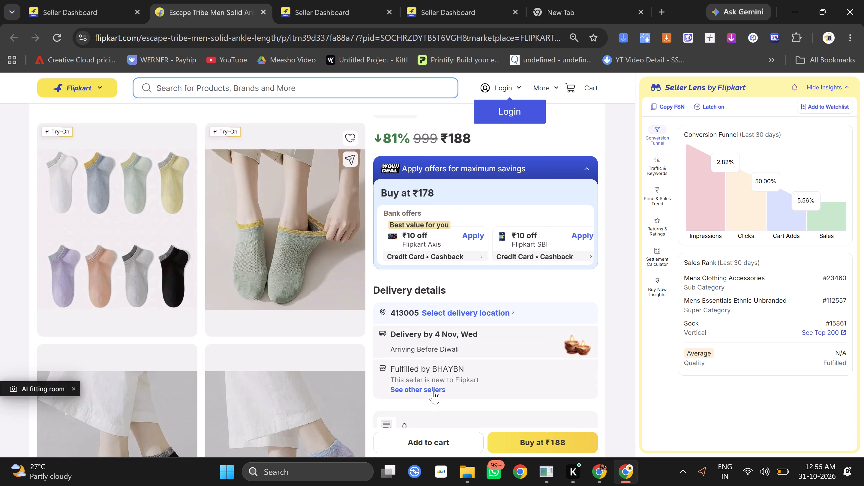
left_click(433, 391)
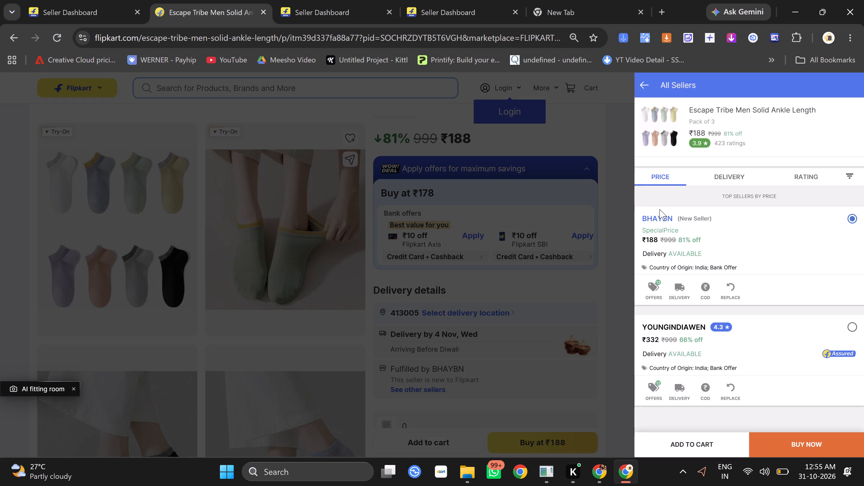
Close the seller list and examine the images and details of the Escape Tribe MULTI-4 Pack of 5 colour variant.
left_click(647, 86)
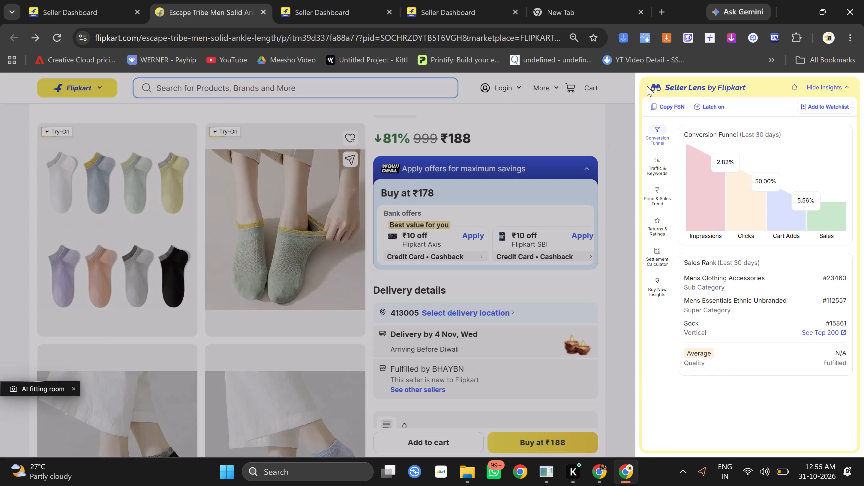
scroll(506, 270, "up", 4)
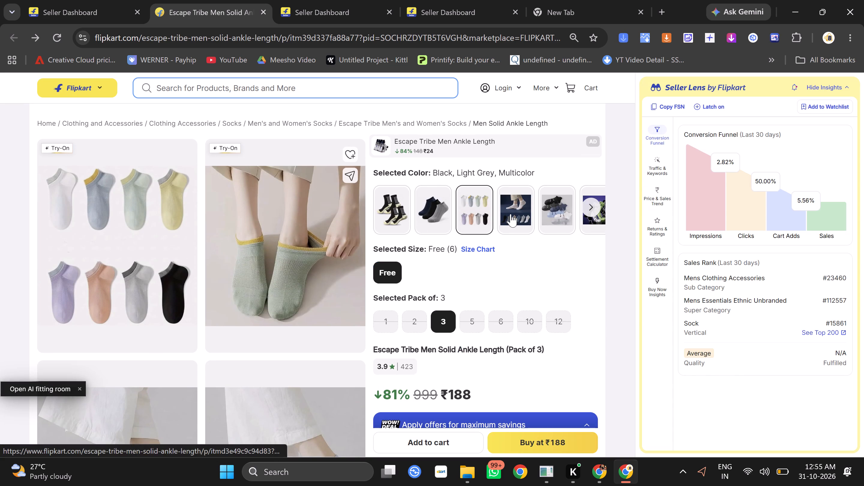
left_click(591, 209)
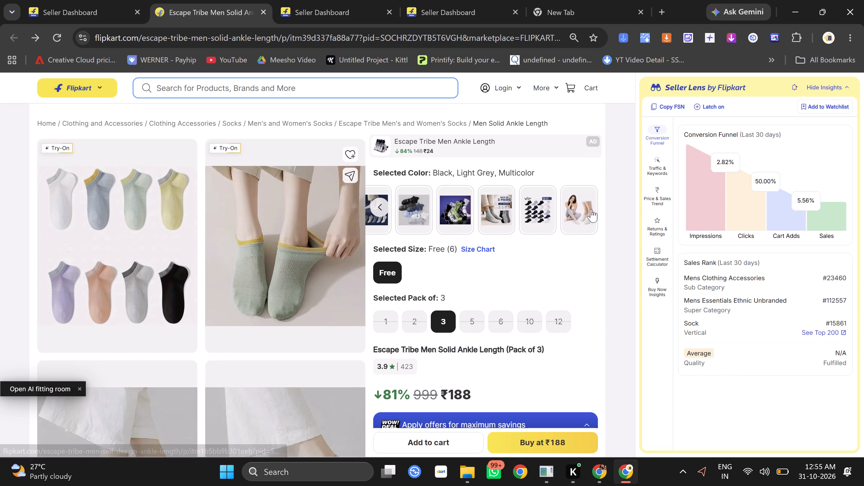
left_click(457, 215)
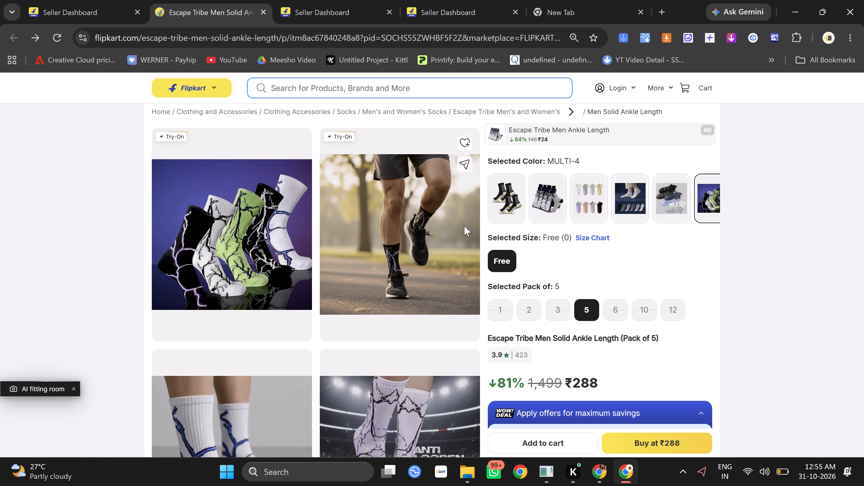
scroll(464, 226, "down", 4)
scroll(464, 226, "up", 2)
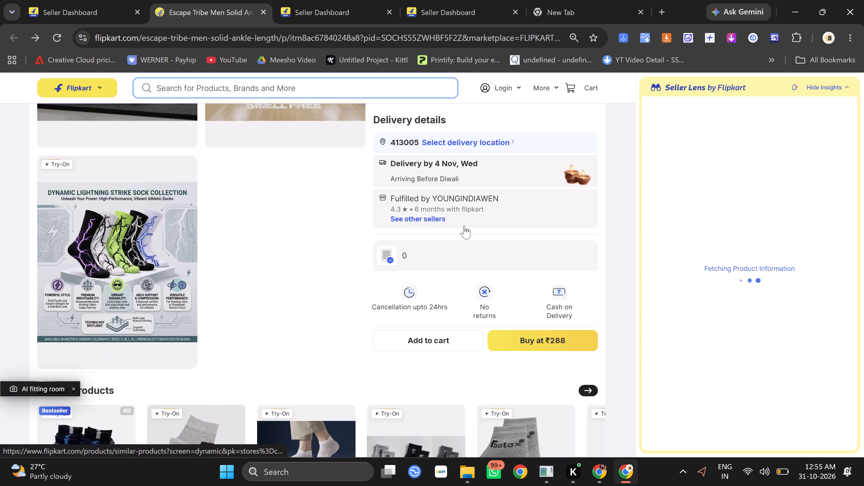
left_click(433, 285)
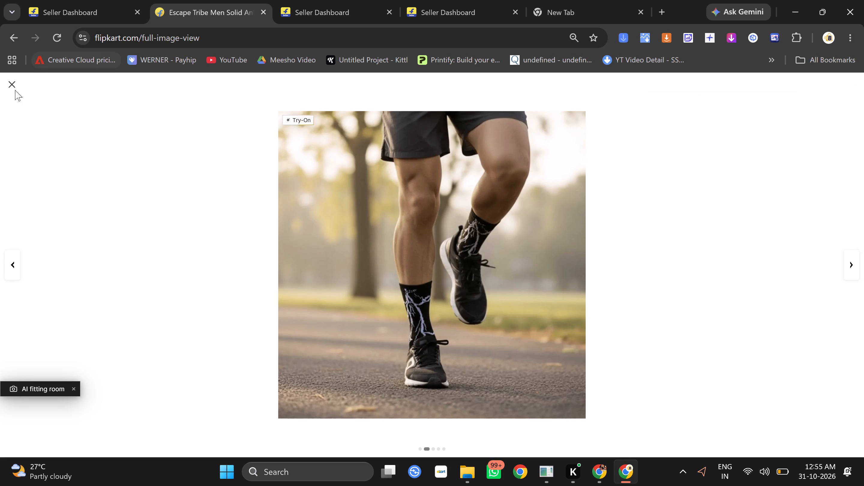
left_click(10, 87)
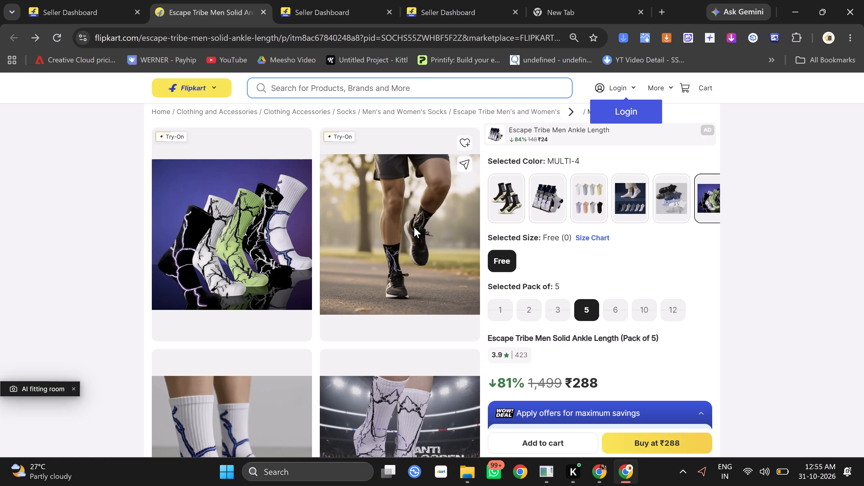
scroll(538, 298, "down", 2)
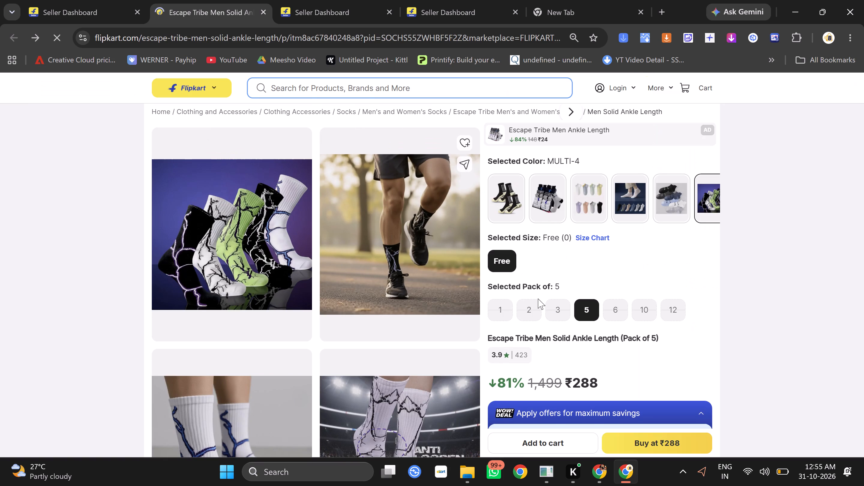
scroll(538, 298, "down", 3)
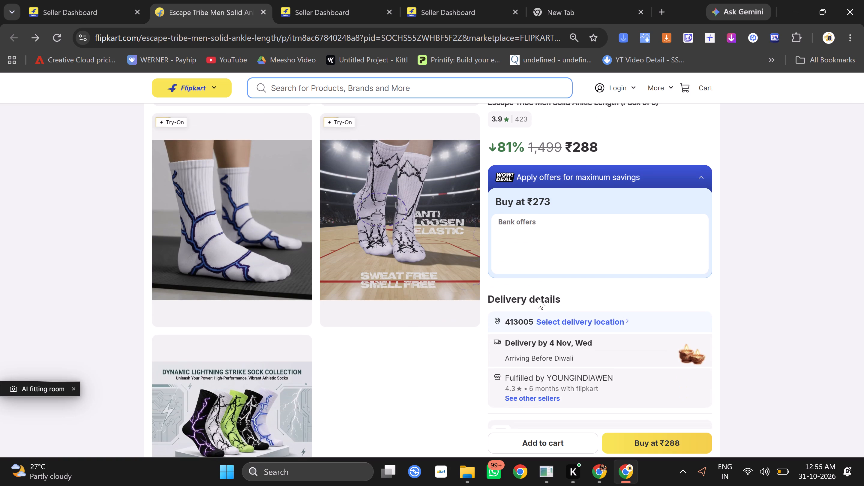
scroll(493, 369, "down", 2)
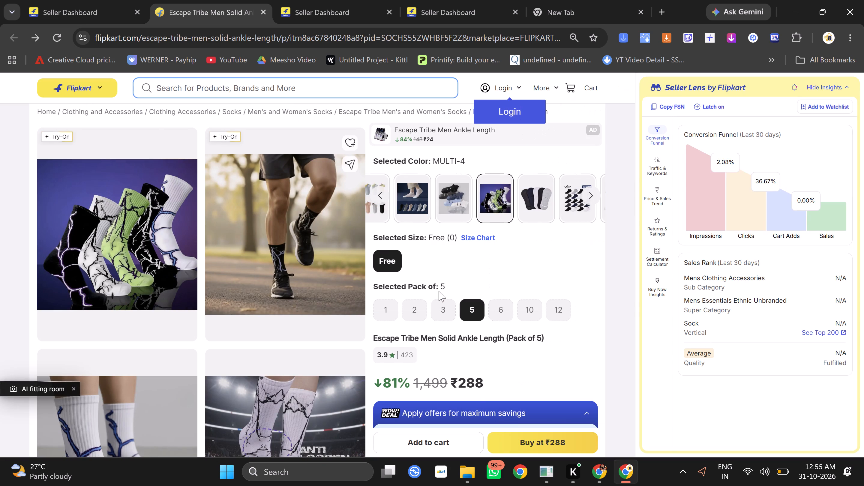
Show all sellers offering the Escape Tribe MULTI-4 Pack of 5, and close the seller list.
scroll(455, 311, "down", 2)
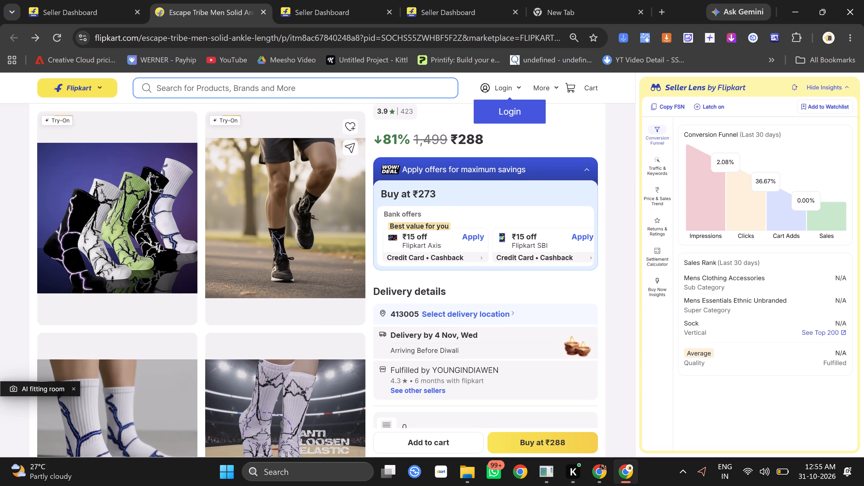
left_click(430, 394)
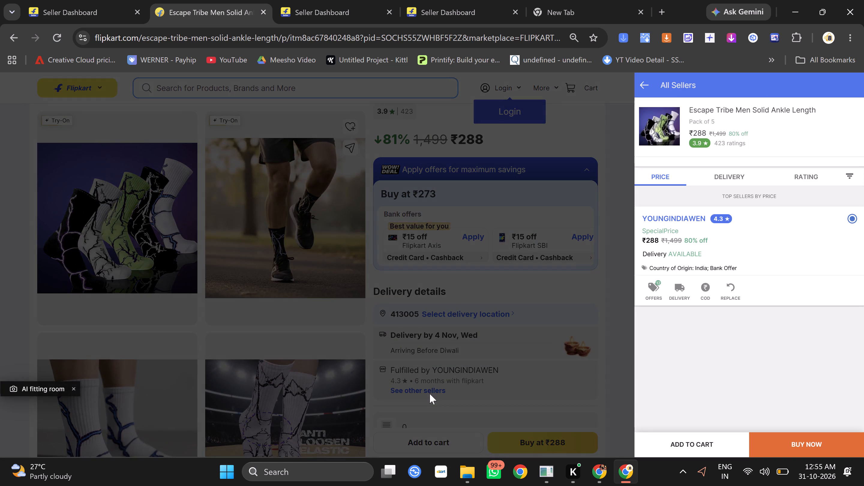
left_click(564, 291)
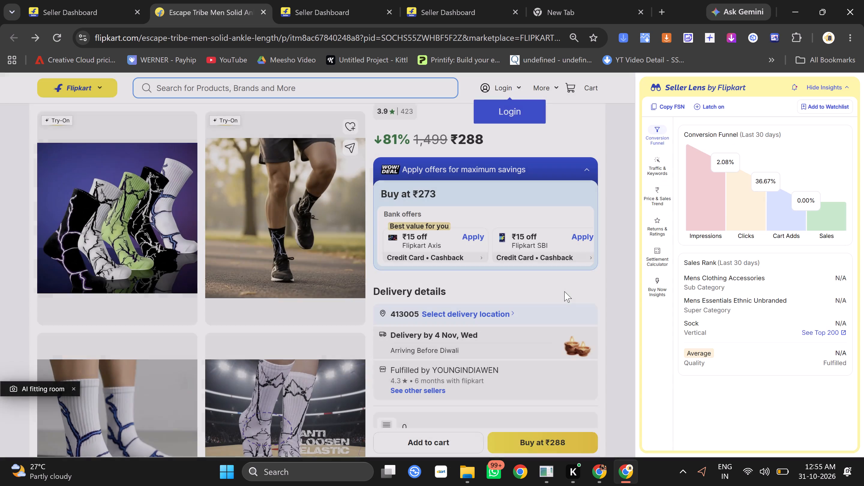
Browse the remaining colour variants and view the Women Multicolour Pack of 2.
scroll(364, 252, "up", 2)
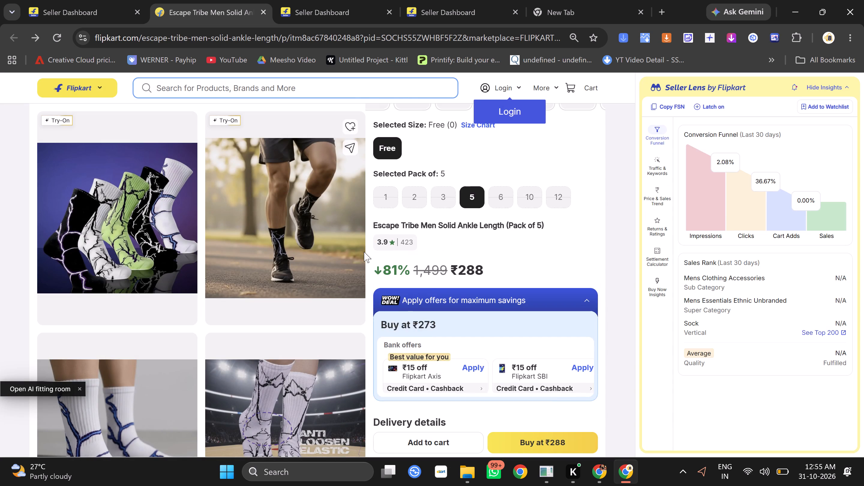
scroll(364, 252, "up", 2)
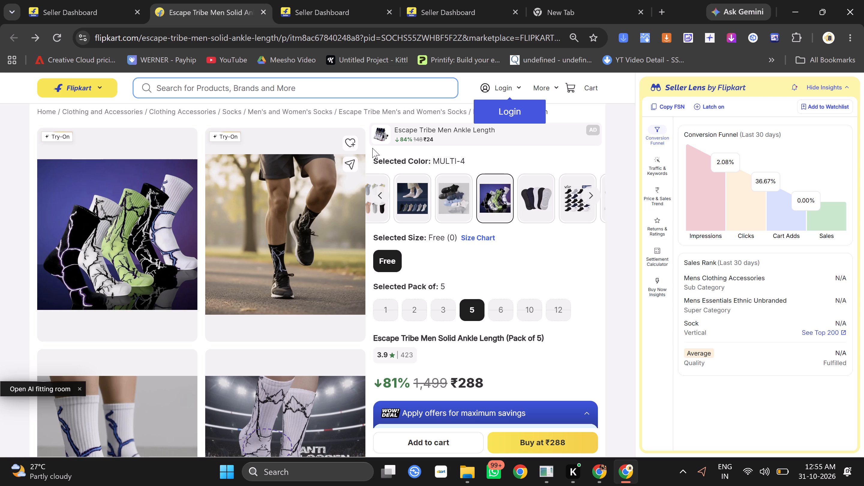
left_click(375, 195)
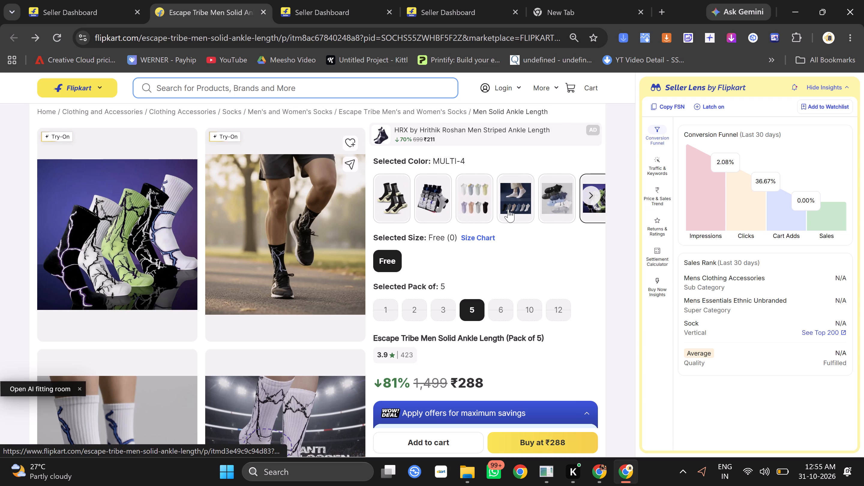
left_click(589, 195)
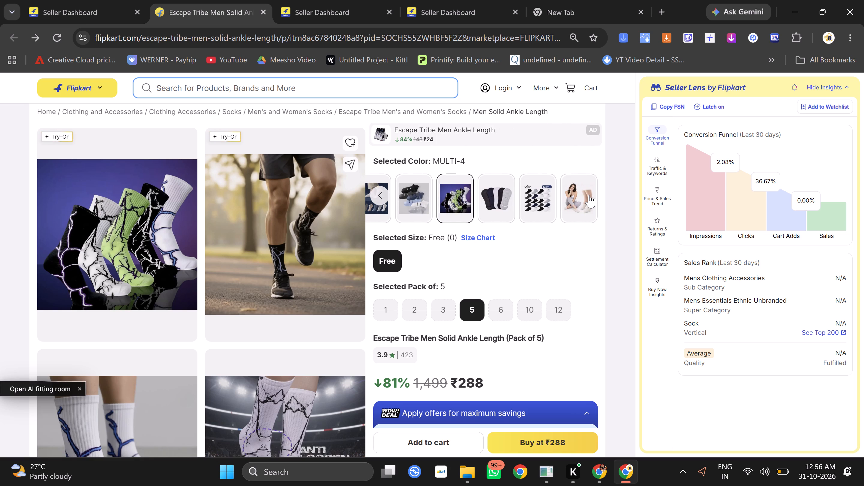
left_click(589, 195)
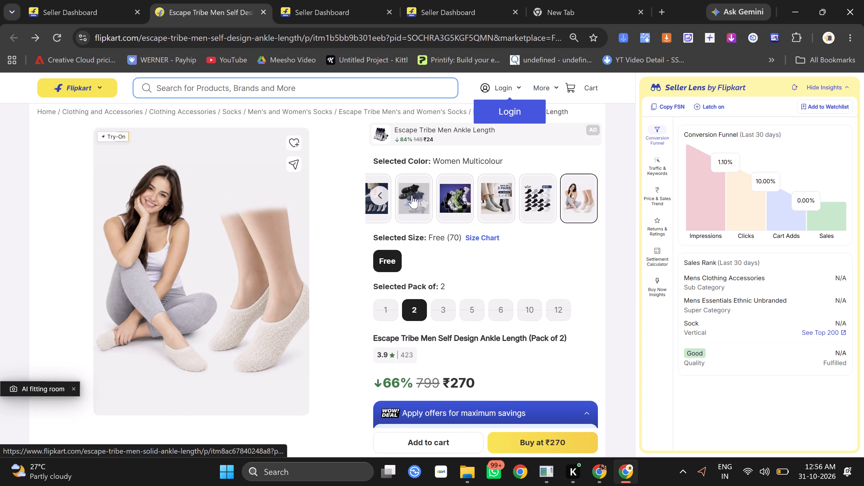
Select the Black, Light Grey Pack of 1 variant and show all sellers offering it.
left_click(378, 194)
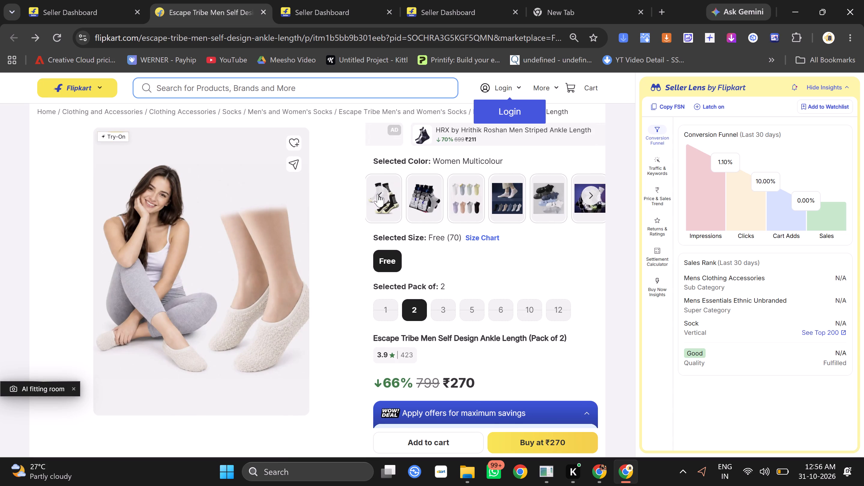
left_click(435, 197)
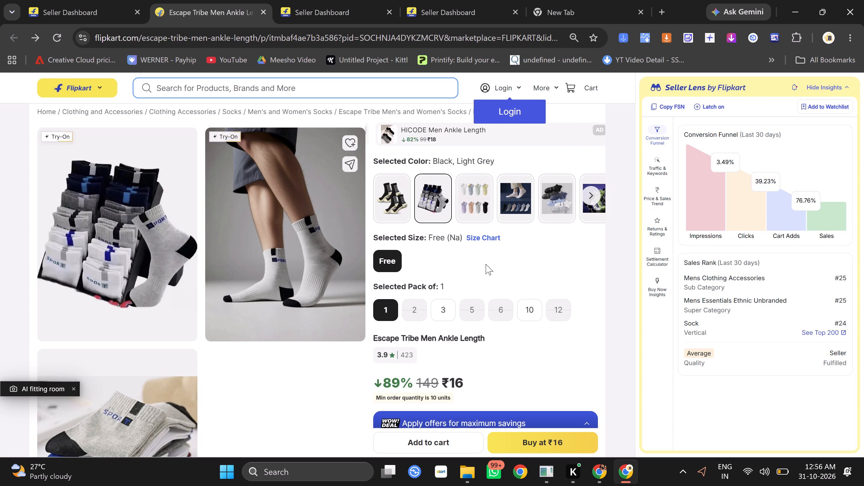
scroll(486, 264, "down", 3)
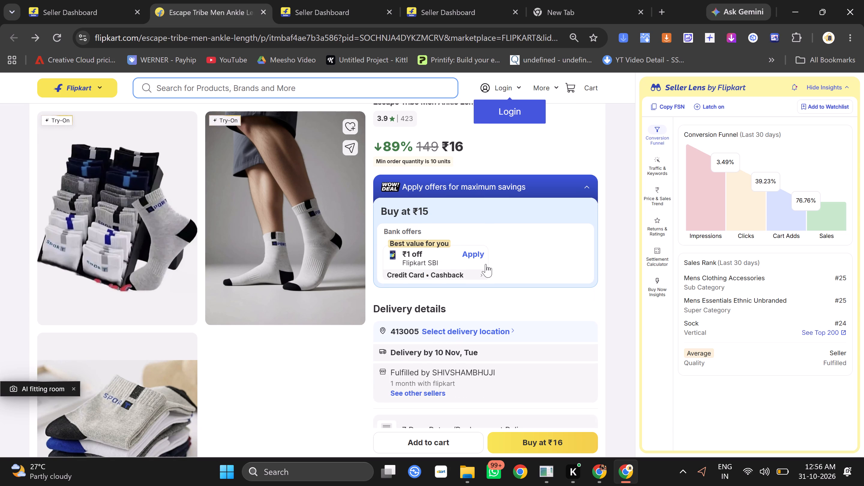
left_click(436, 391)
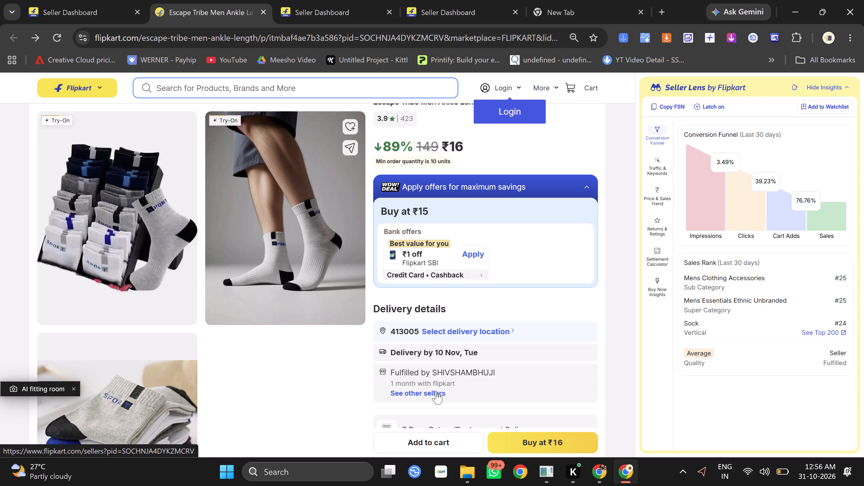
Compare the prices and ratings of all sellers of the Black, Light Grey Escape Tribe socks, and close the seller list.
scroll(692, 382, "down", 5)
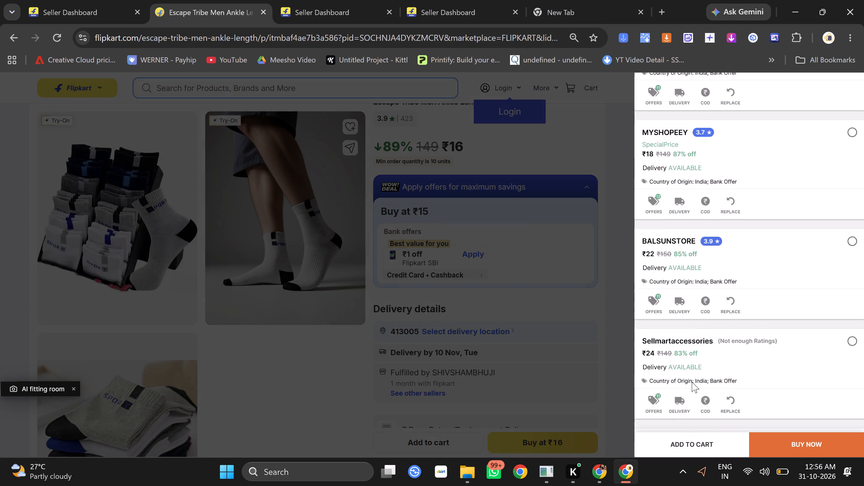
scroll(692, 382, "down", 7)
scroll(692, 382, "up", 2)
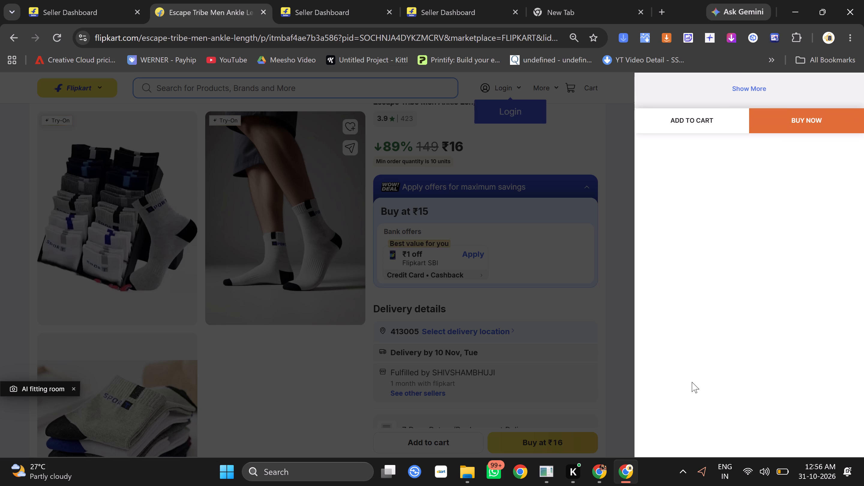
scroll(692, 382, "up", 5)
scroll(692, 382, "down", 2)
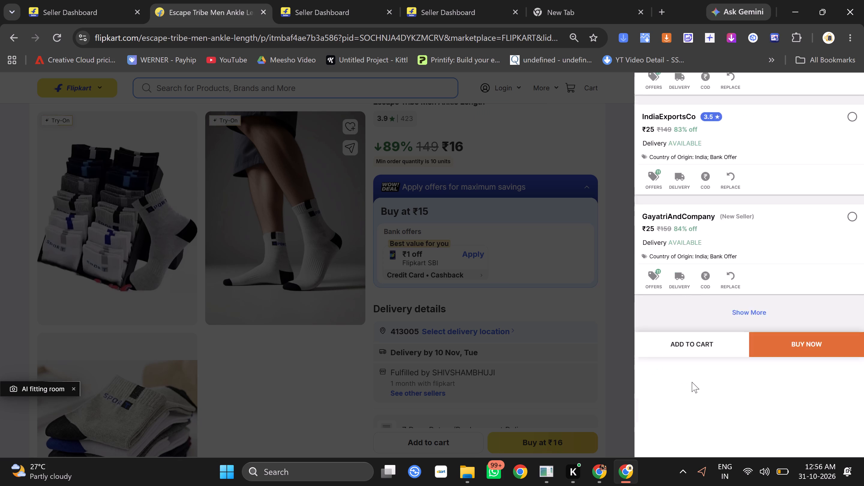
scroll(692, 382, "down", 5)
scroll(692, 382, "up", 8)
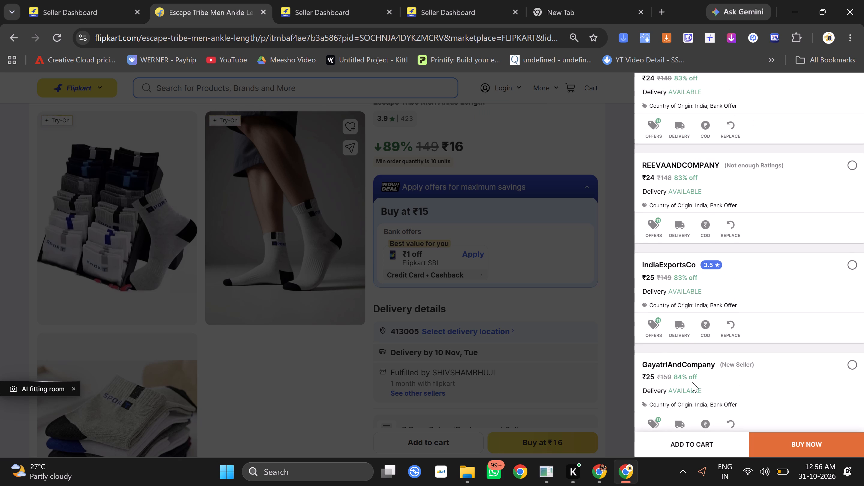
scroll(692, 382, "up", 3)
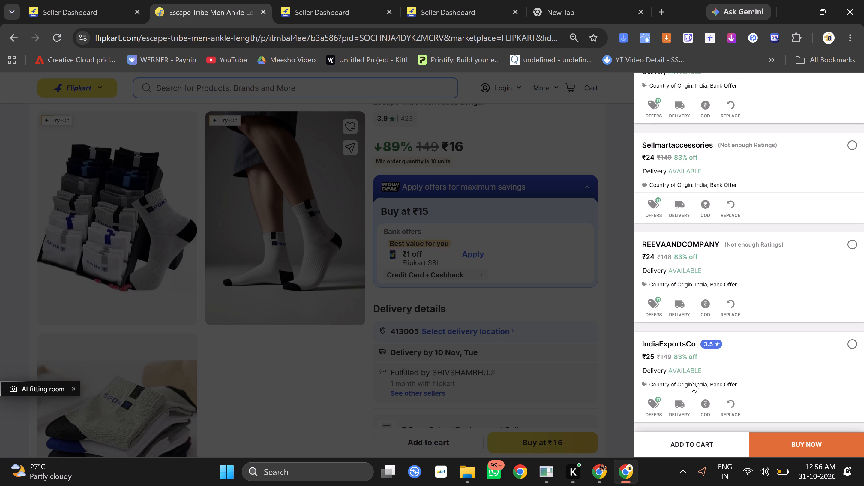
scroll(692, 382, "up", 2)
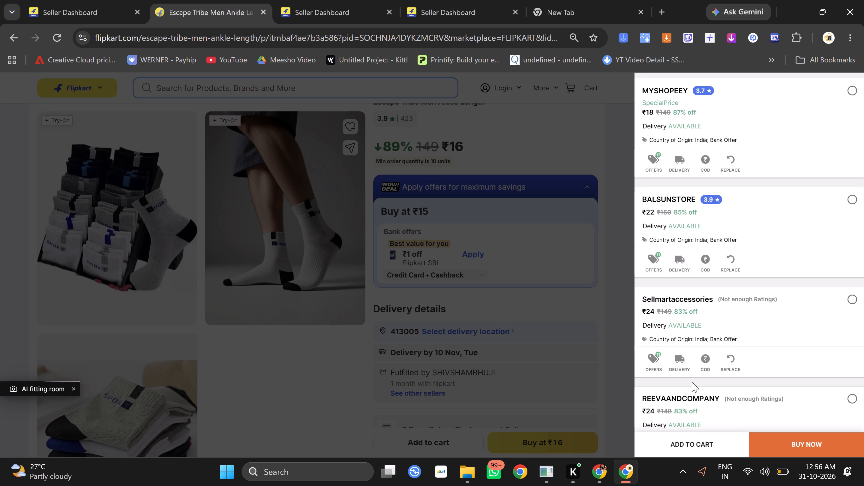
scroll(700, 359, "up", 1)
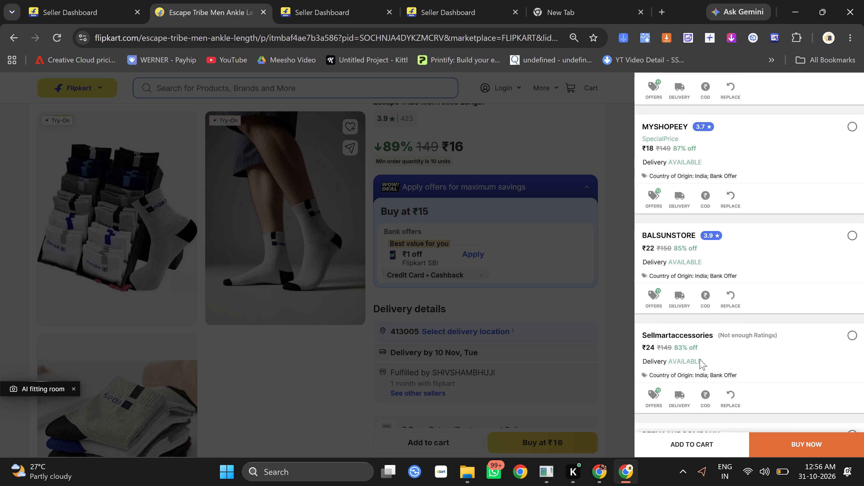
scroll(700, 359, "up", 3)
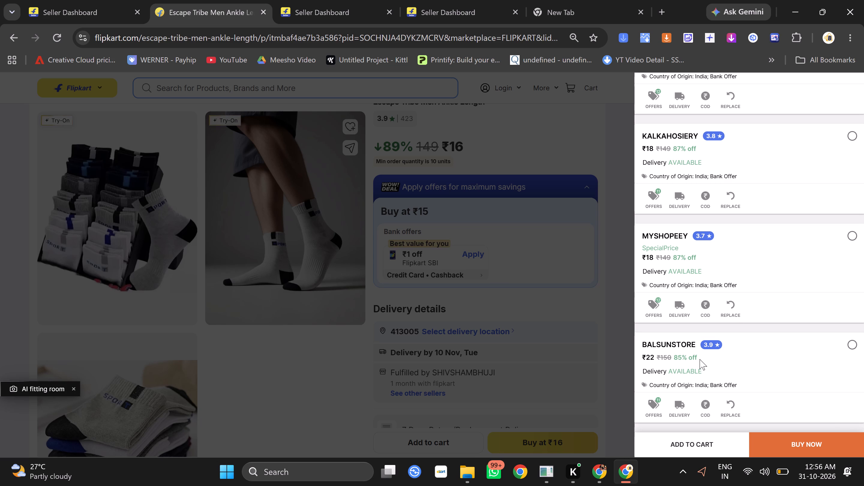
scroll(700, 359, "up", 1)
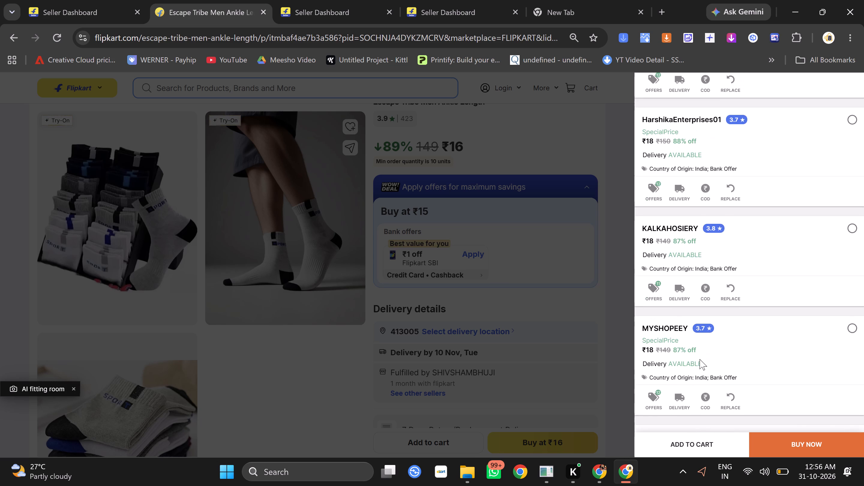
scroll(700, 359, "up", 3)
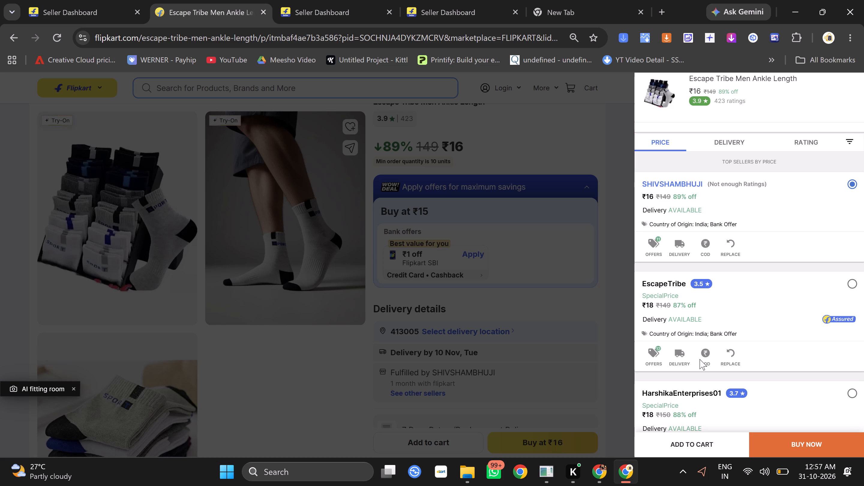
scroll(700, 359, "up", 1)
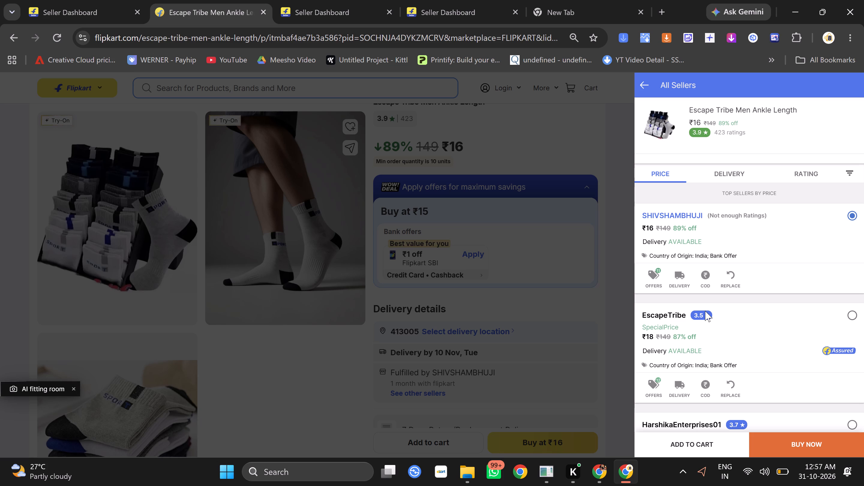
left_click(596, 324)
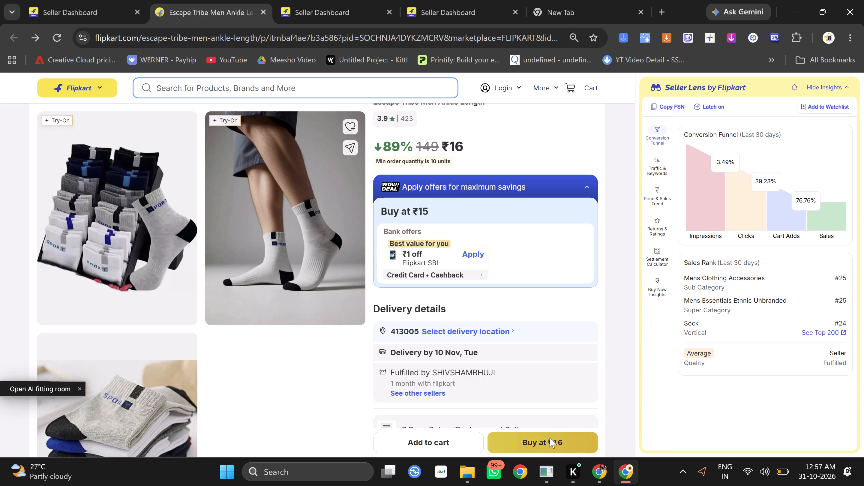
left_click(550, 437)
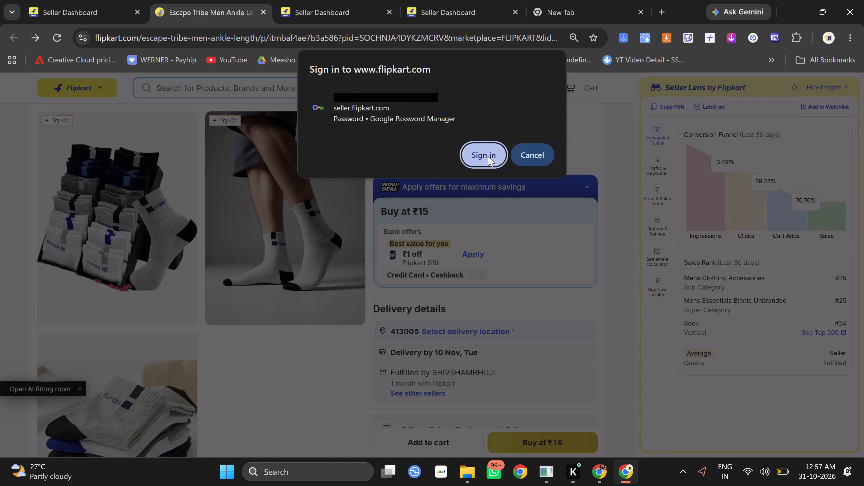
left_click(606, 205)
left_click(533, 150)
Return to the first Seller Dashboard, which holds the socks listings.
left_click(84, 0)
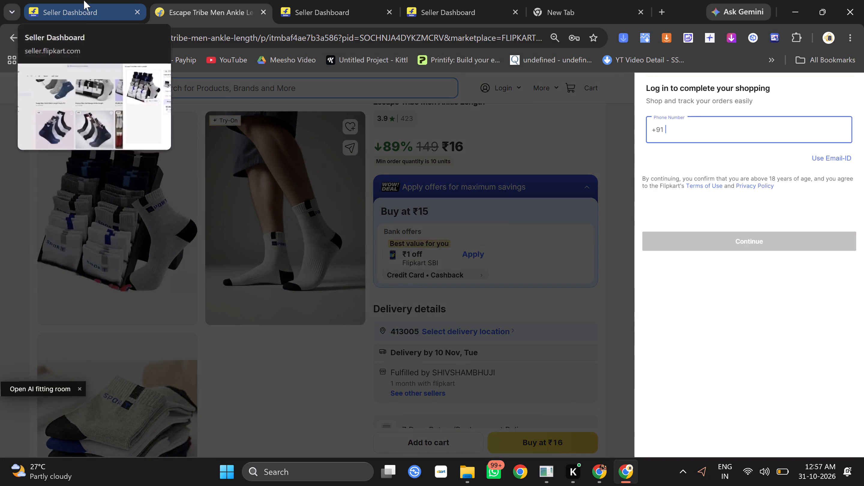
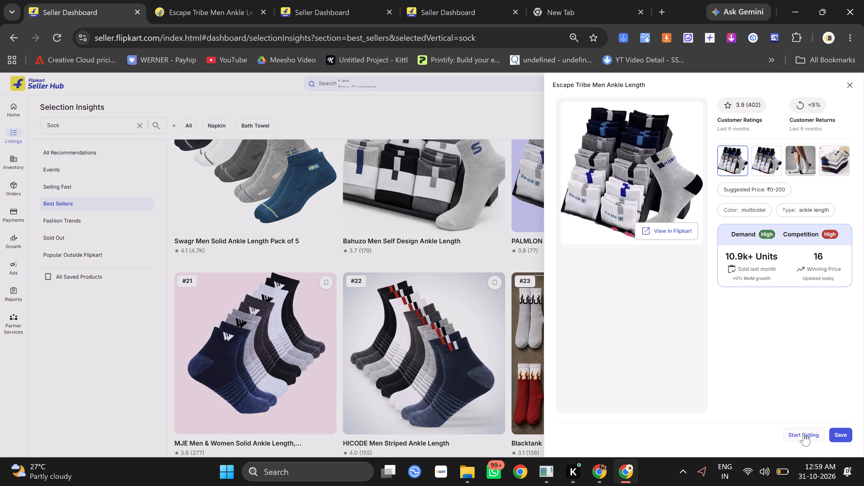
Switch to the Seller Dashboard showing the Escape Tribe Men Ankle Length sock result and open its selling information form.
left_click(304, 0)
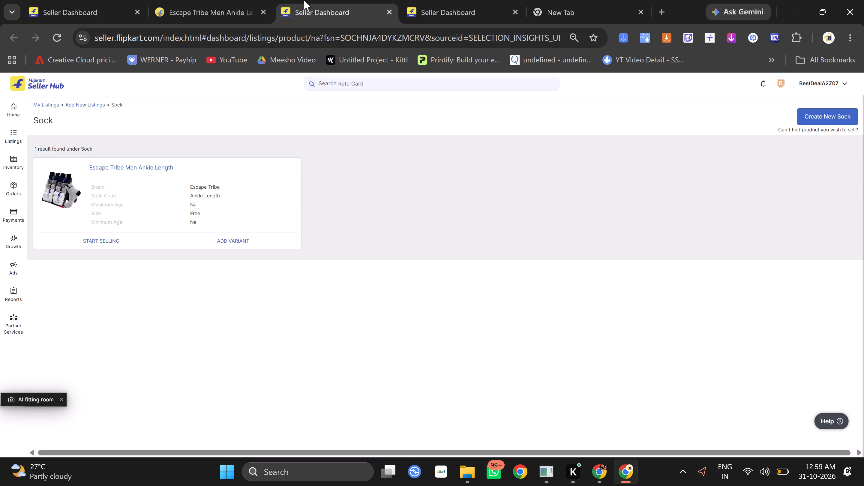
left_click(115, 240)
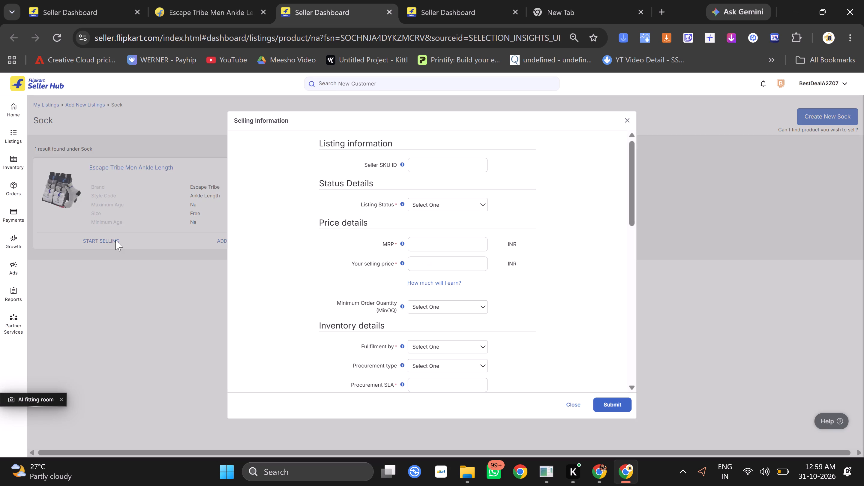
Enter Mix Sport as the start of the Seller SKU ID in the sock's listing information.
left_click(424, 169)
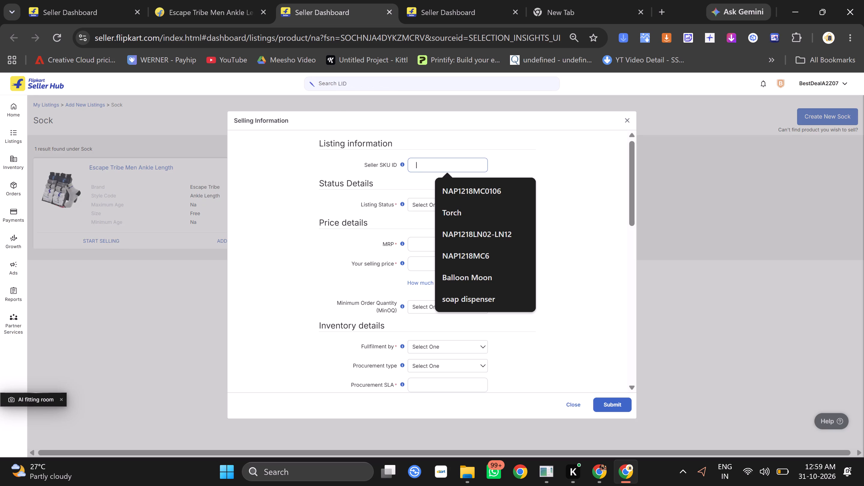
type("Sp")
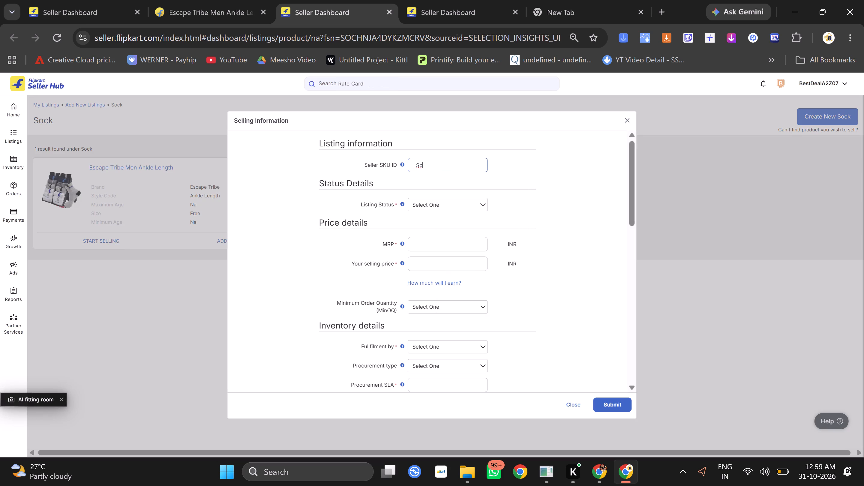
key("BackSpace")
key("BackSpace")
key("BackSpace")
key("BackSpace")
type("Mi")
key("BackSpace")
key("BackSpace")
key("BackSpace")
key("BackSpace")
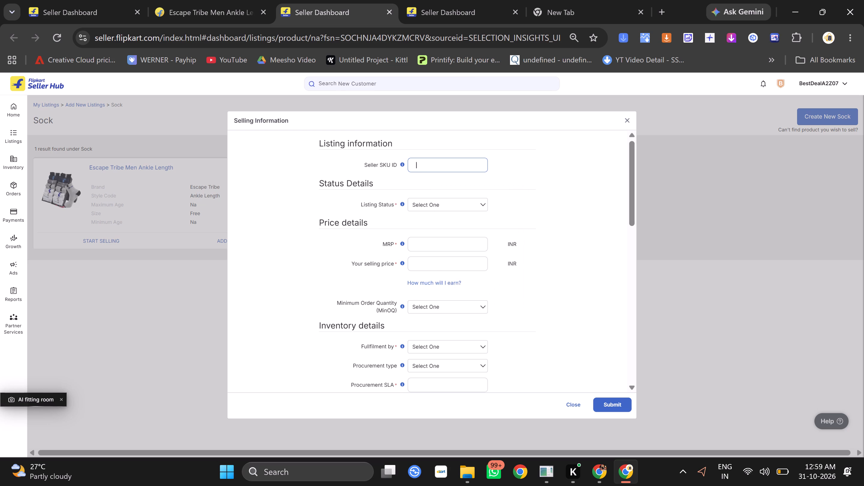
type("Mix Sports")
key("BackSpace")
key("space")
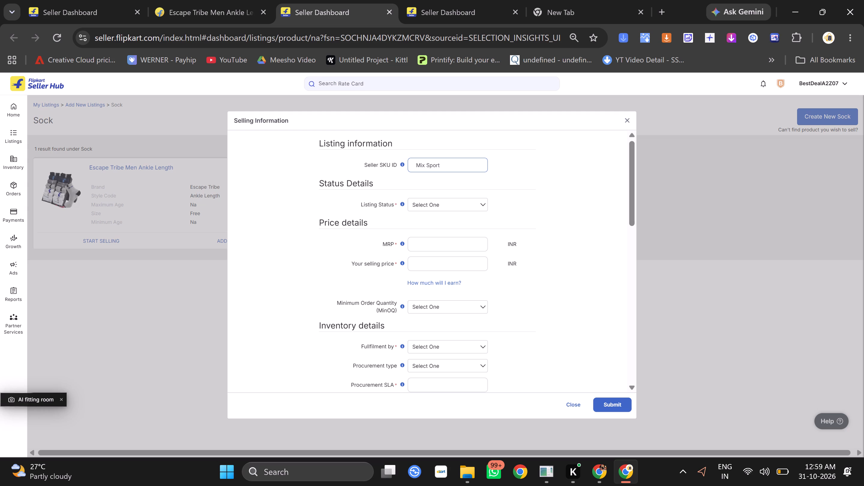
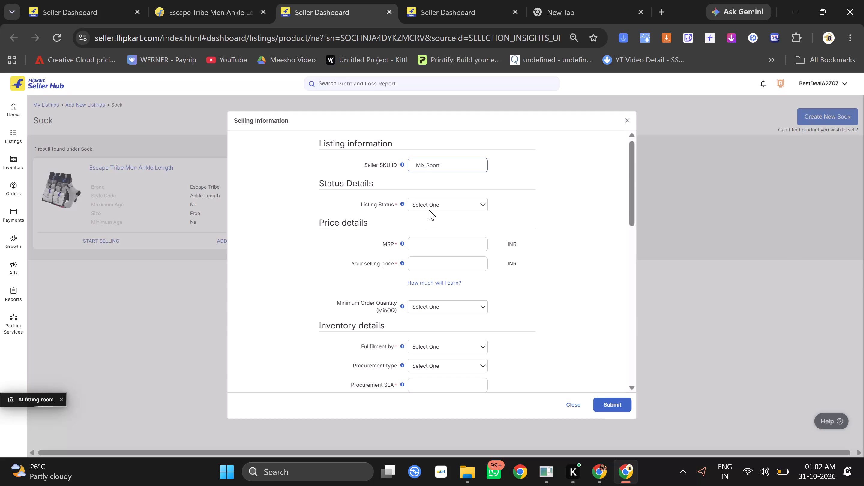
Set the Listing Status to Active in the Escape Tribe sock's status details.
left_click(429, 210)
left_click(429, 220)
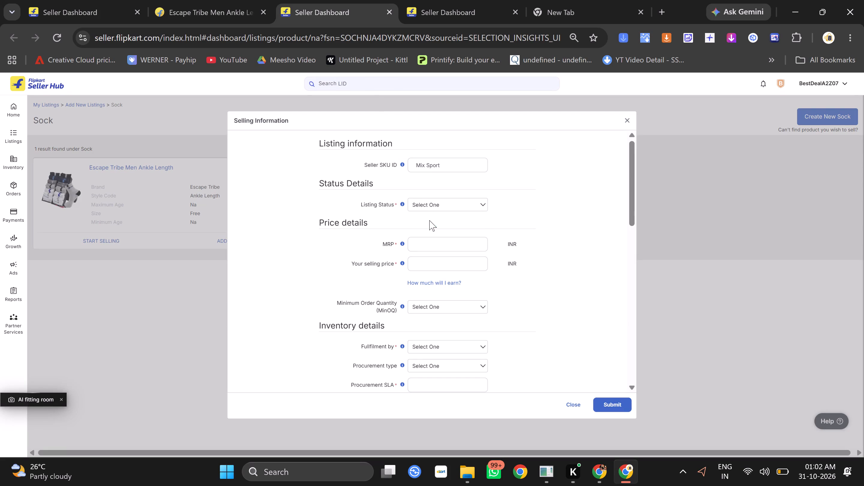
Open the MRP value for entry in the sock's price details.
left_click(441, 242)
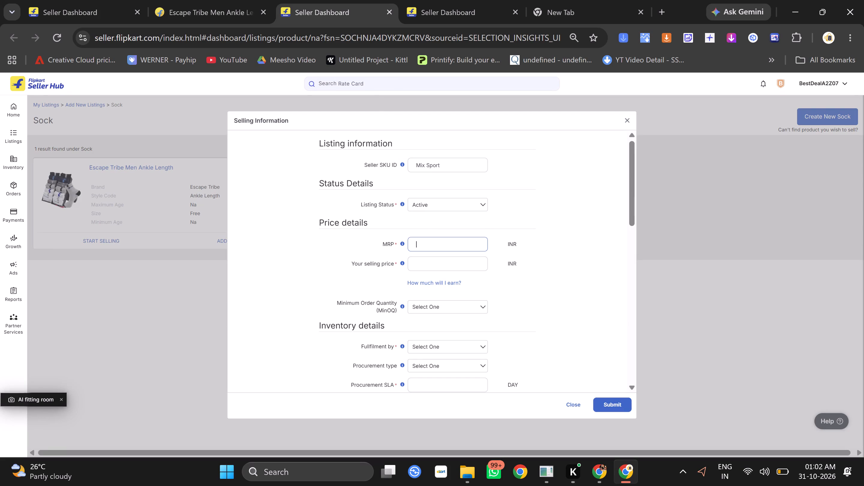
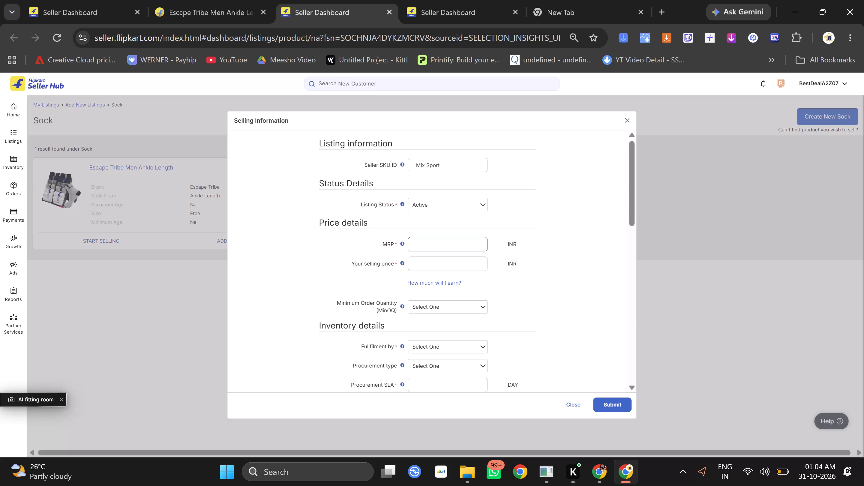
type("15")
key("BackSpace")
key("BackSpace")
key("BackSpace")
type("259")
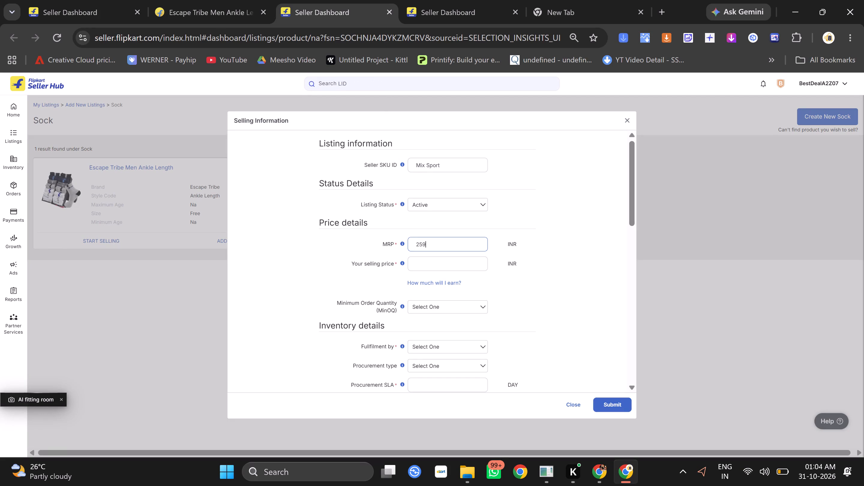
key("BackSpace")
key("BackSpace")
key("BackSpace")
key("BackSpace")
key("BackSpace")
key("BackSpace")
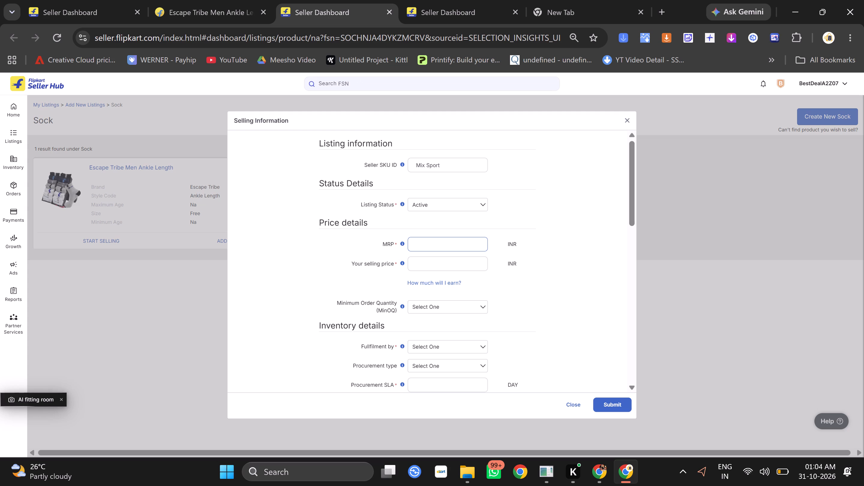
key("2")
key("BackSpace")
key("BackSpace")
Start the MRP in the sock's price details with the digit 1.
key("1")
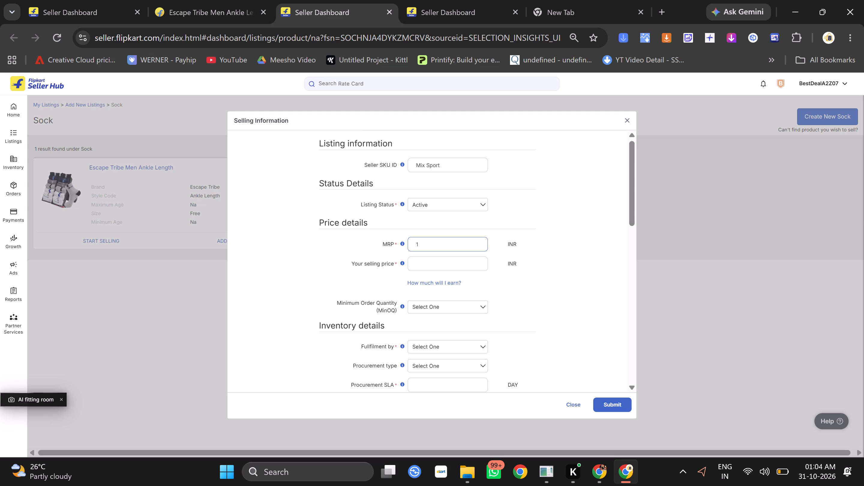
Check the MRP and selling price on the Escape Tribe sock's Flipkart product page, and return to the Selling Information form.
left_click(186, 0)
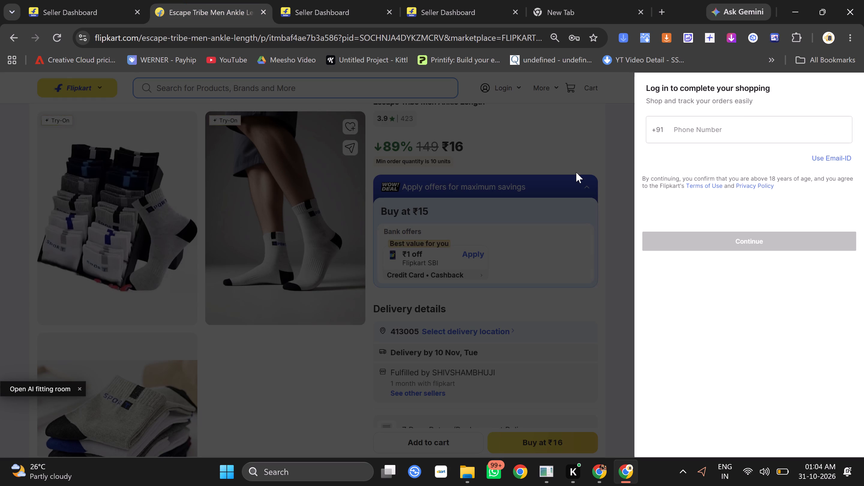
left_click(300, 0)
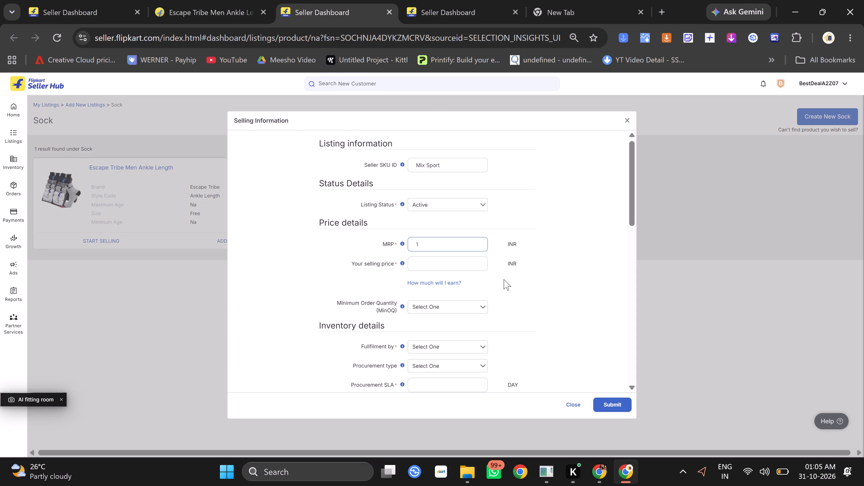
left_click(222, 0)
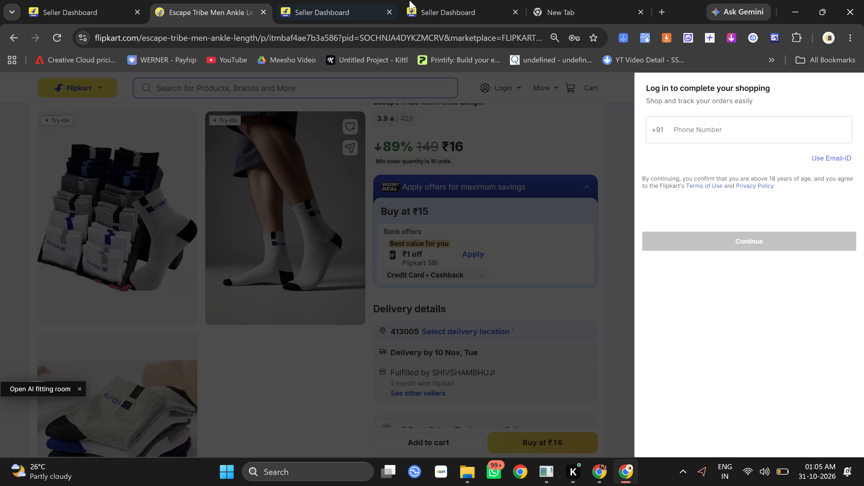
left_click(368, 0)
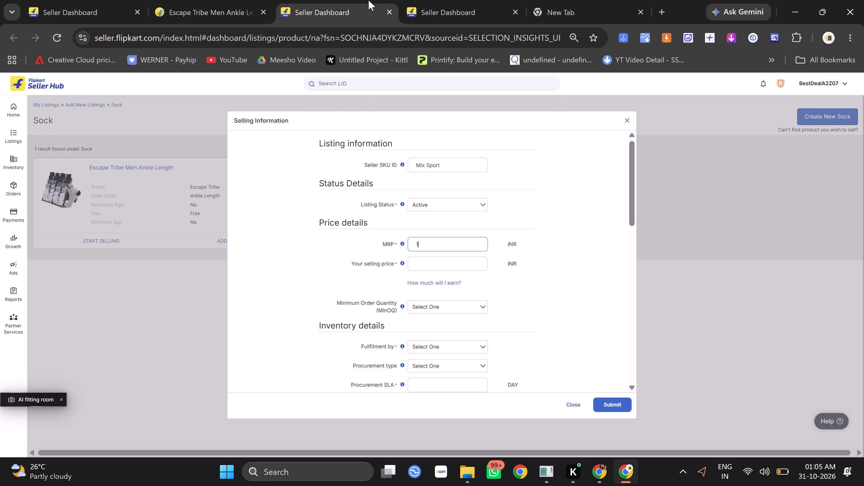
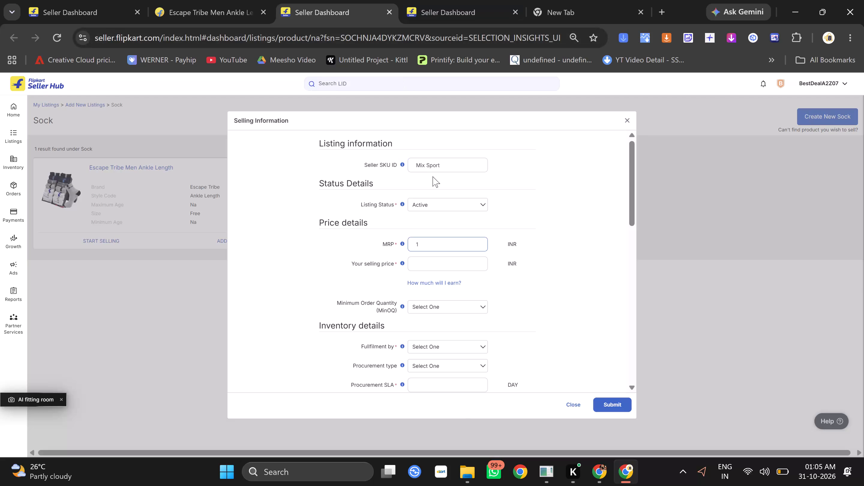
Clear the partial MRP entry in the sock's price details.
key("BackSpace")
key("BackSpace")
key("BackSpace")
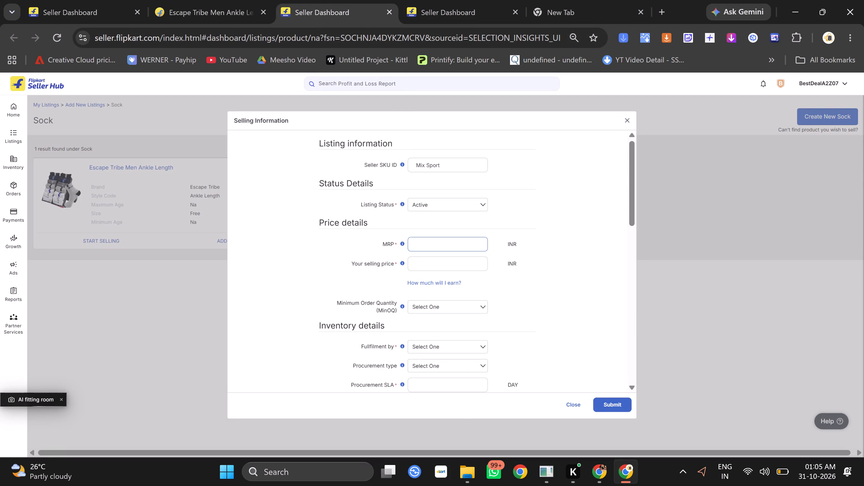
Set the sock listing's minimum order quantity to 1.
left_click(442, 301)
left_click(431, 322)
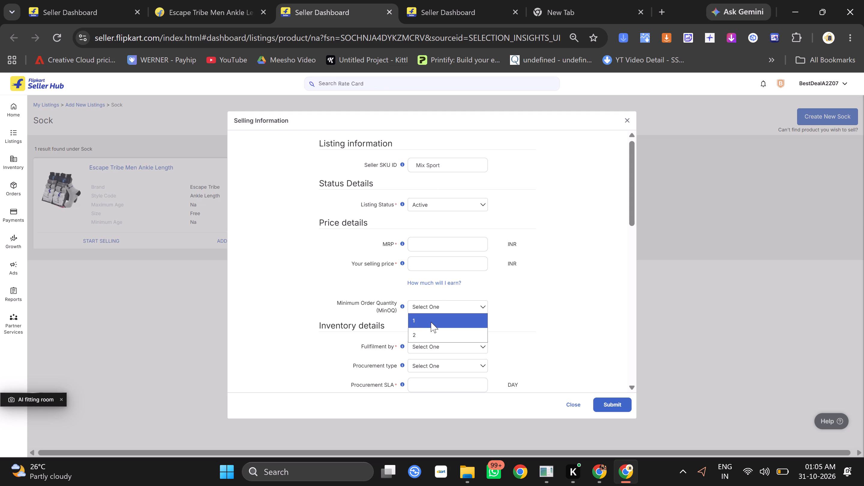
left_click(442, 265)
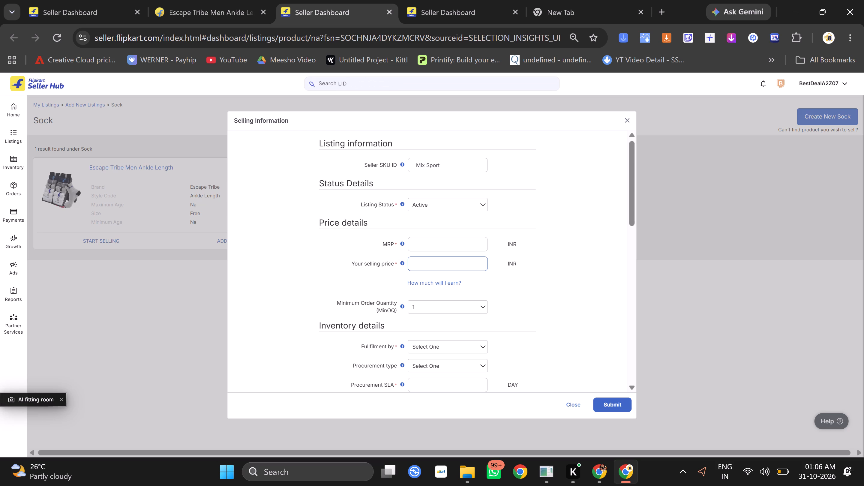
Fill in the inventory details: fulfilment by Seller, Express procurement type, procurement SLA of 1 hour and stock of 988.
scroll(444, 271, "down", 1)
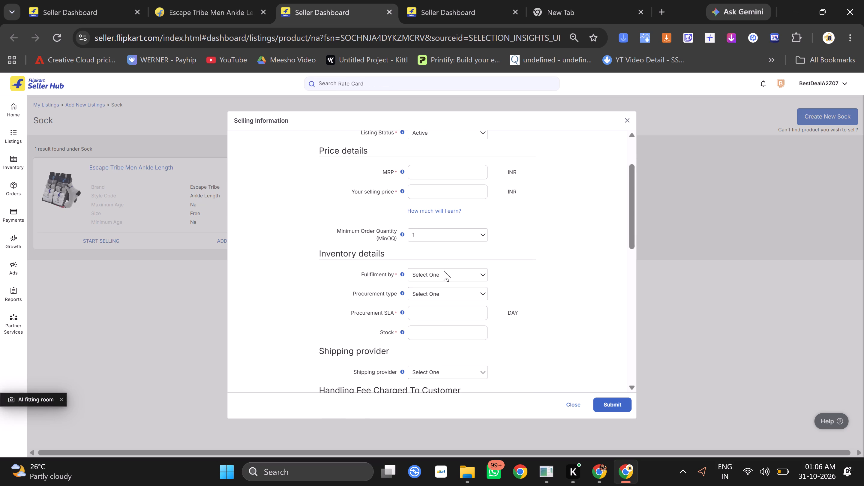
left_click(444, 274)
left_click(439, 284)
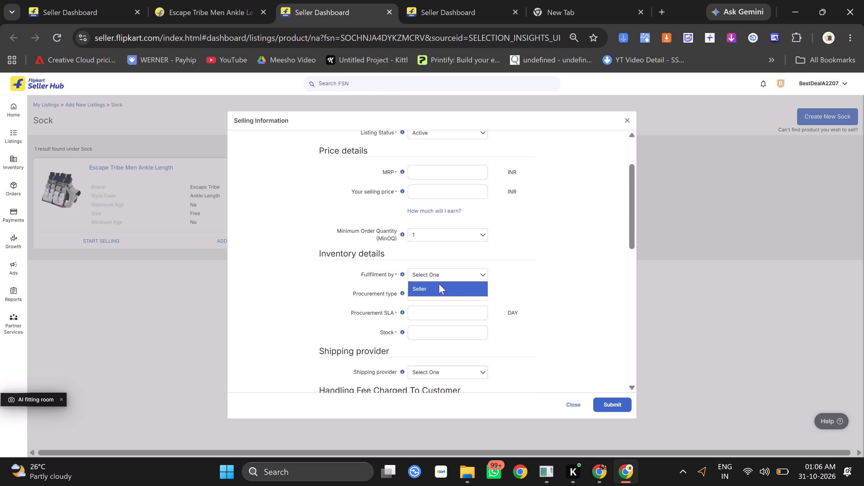
left_click(435, 297)
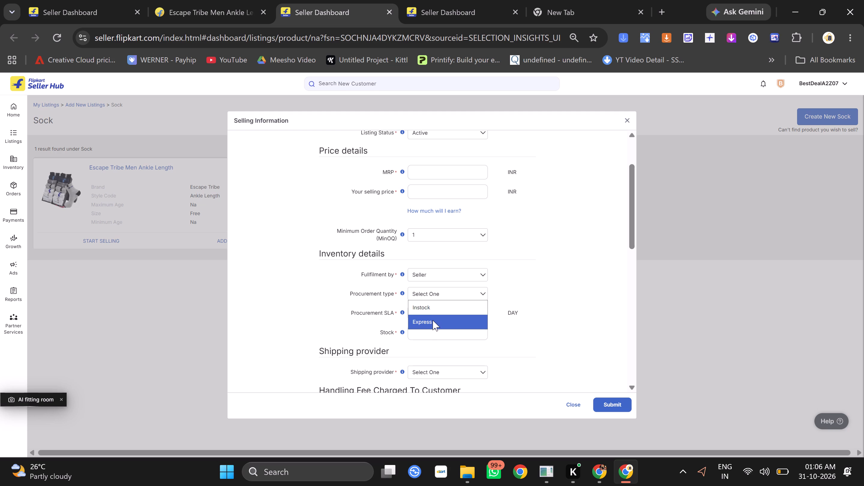
left_click(432, 321)
left_click(434, 308)
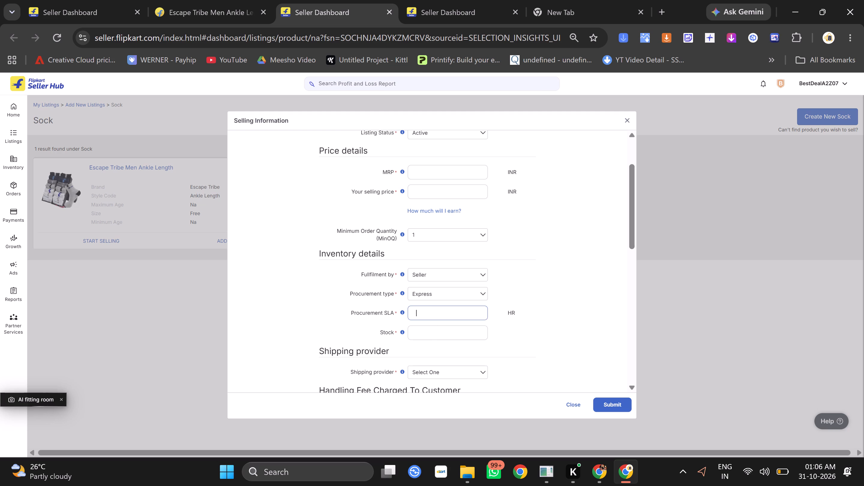
key("1")
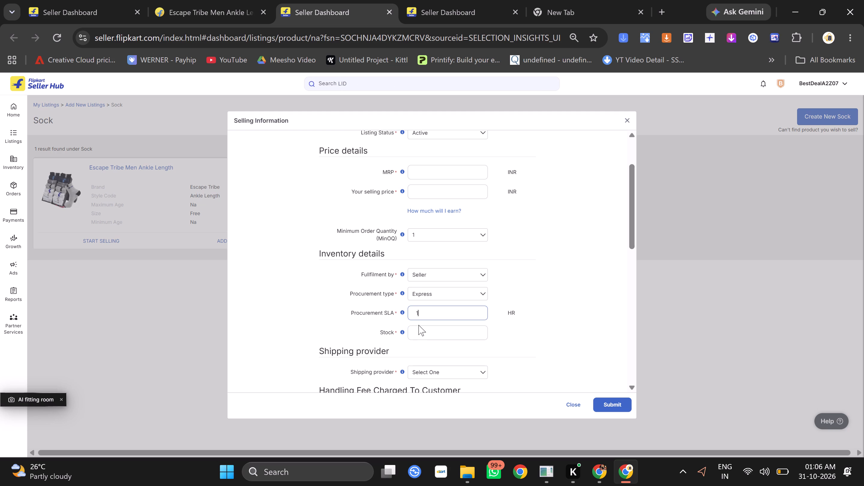
left_click(418, 325)
left_click(419, 330)
scroll(419, 330, "down", 2)
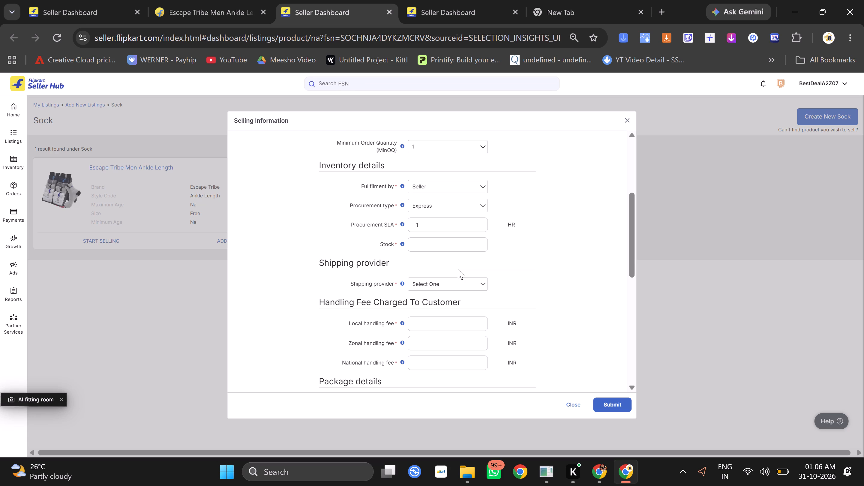
type("98")
left_click(446, 247)
type("988")
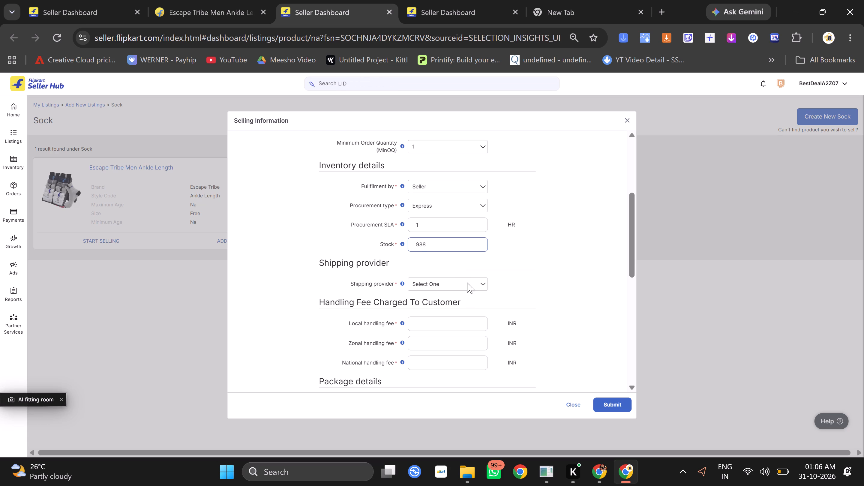
Choose Flipkart as the shipping provider for the sock listing.
left_click(456, 285)
left_click(448, 297)
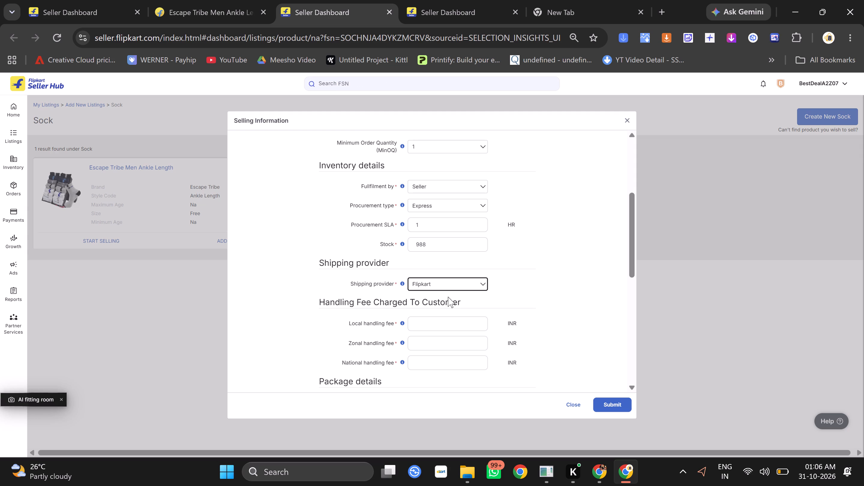
Set the local, zonal and national handling fees charged to the customer to 0 INR each.
left_click(442, 313)
key("0")
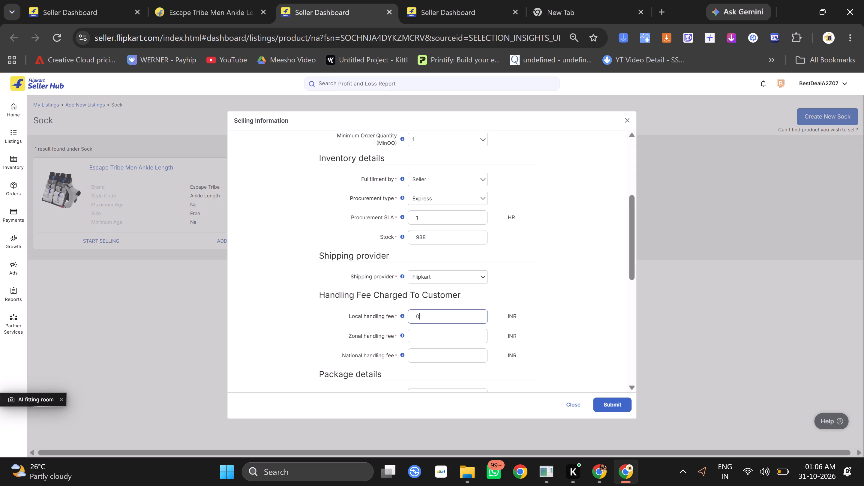
left_click(428, 339)
key("0")
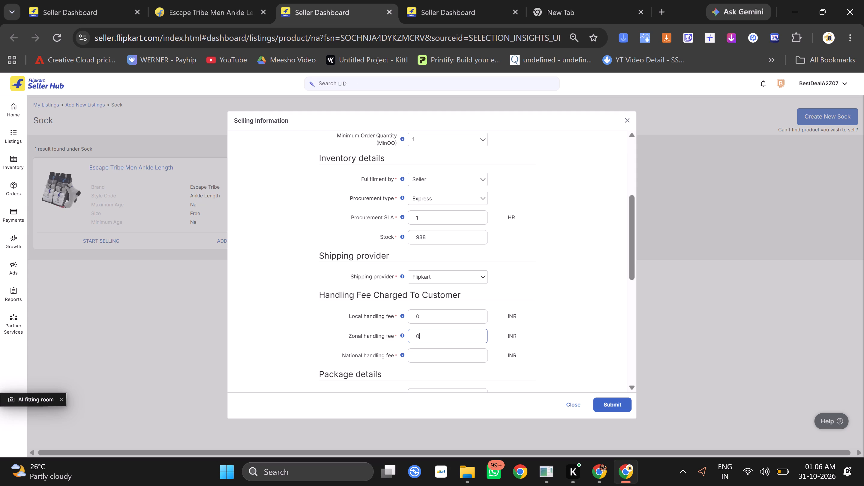
left_click(437, 358)
key("0")
Enter package dimensions of 5 cm length, 4 cm breadth and 1 cm height.
scroll(437, 358, "down", 1)
left_click(425, 300)
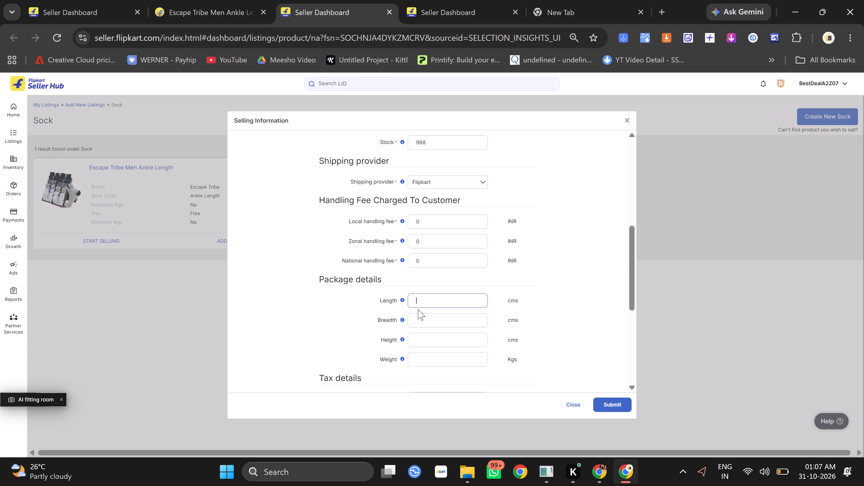
key("4")
key("BackSpace")
key("5")
left_click(454, 325)
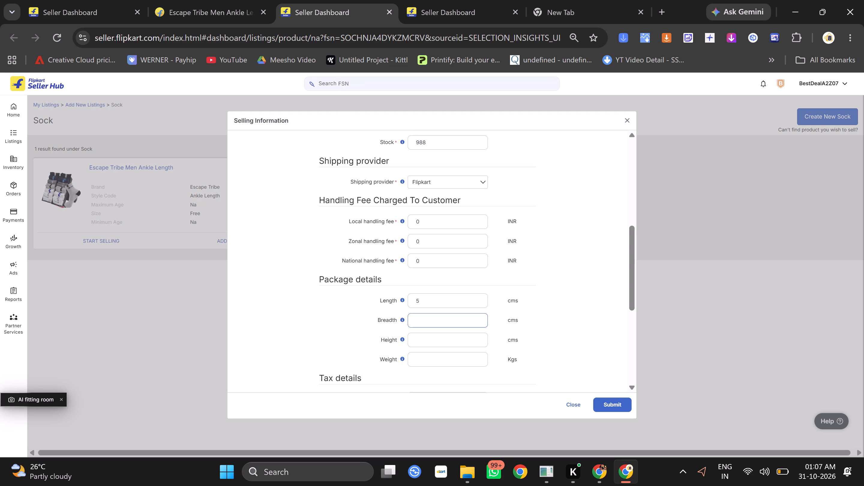
key("4")
left_click(453, 343)
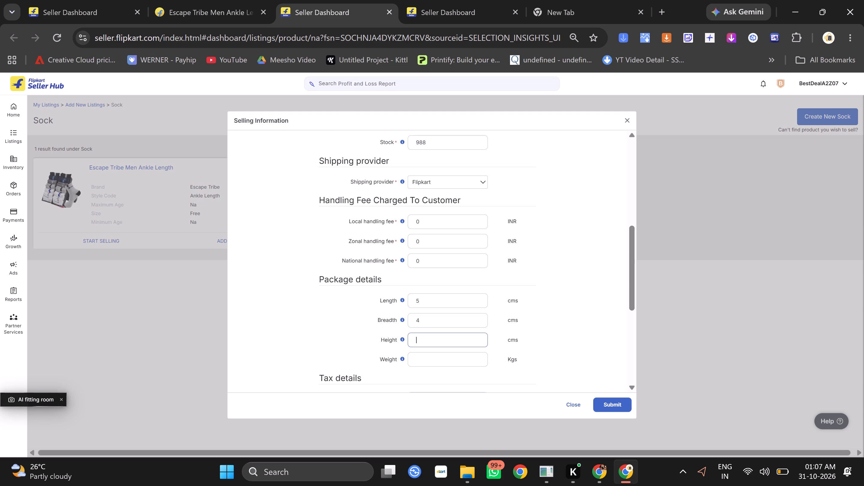
key("1")
Set the package weight to 0.1 kg.
scroll(443, 345, "down", 1)
left_click(437, 328)
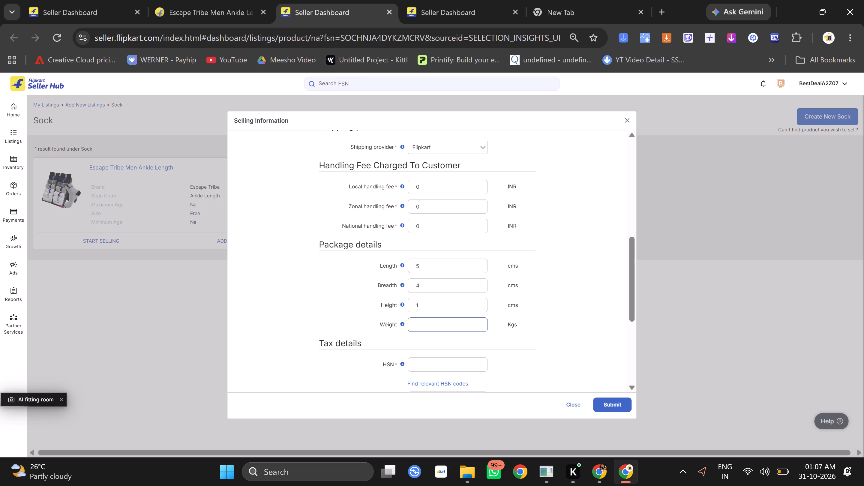
type("0.2")
scroll(474, 325, "down", 2)
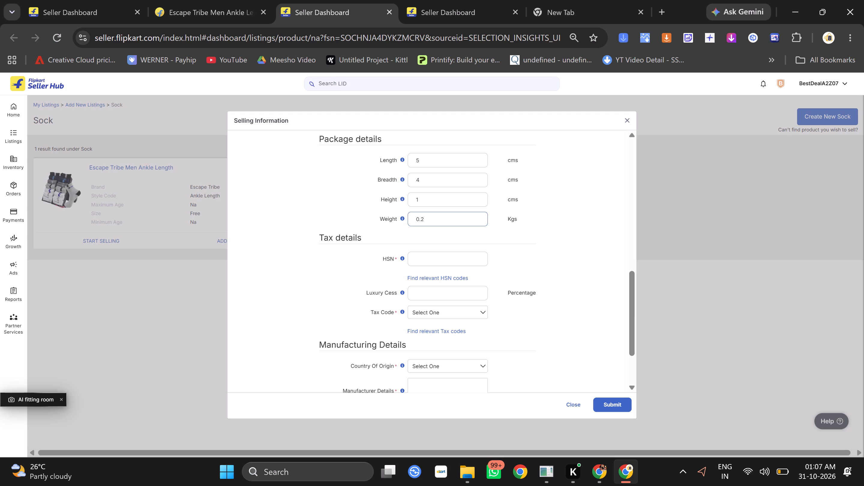
left_click(449, 221)
key("BackSpace")
key("1")
left_click(532, 239)
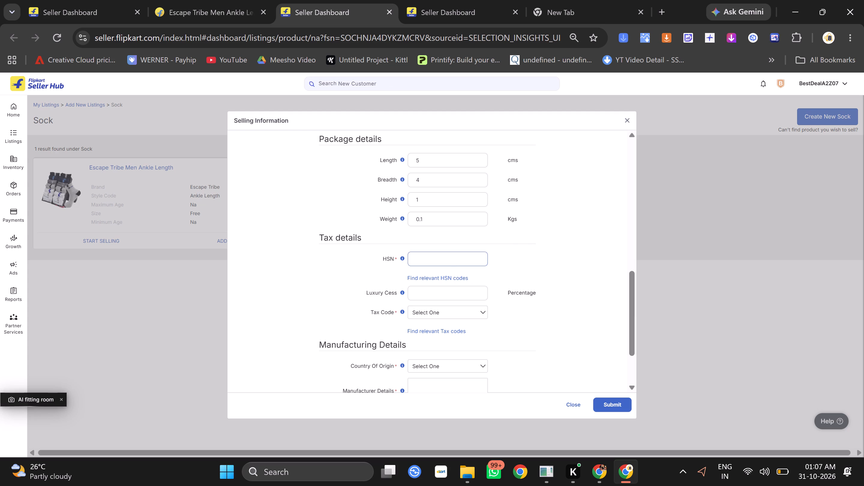
Look up the relevant HSN codes for the Sock category and select 61159500, the cotton classification.
left_click(448, 277)
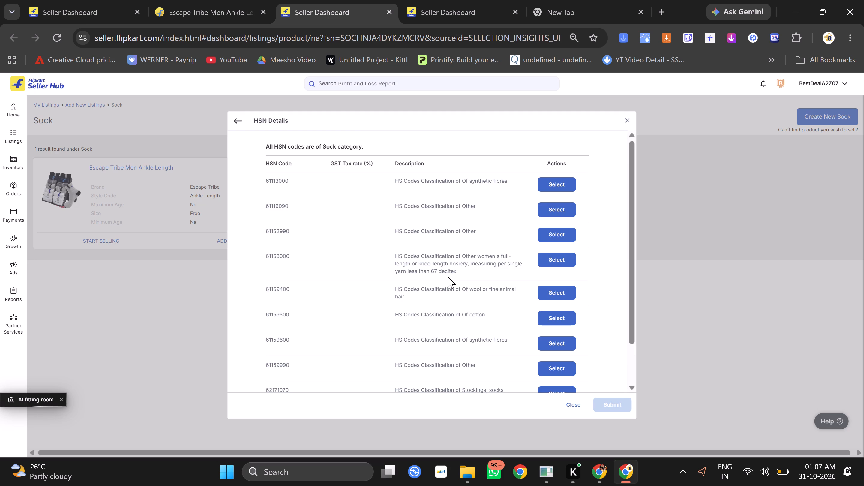
scroll(448, 277, "down", 3)
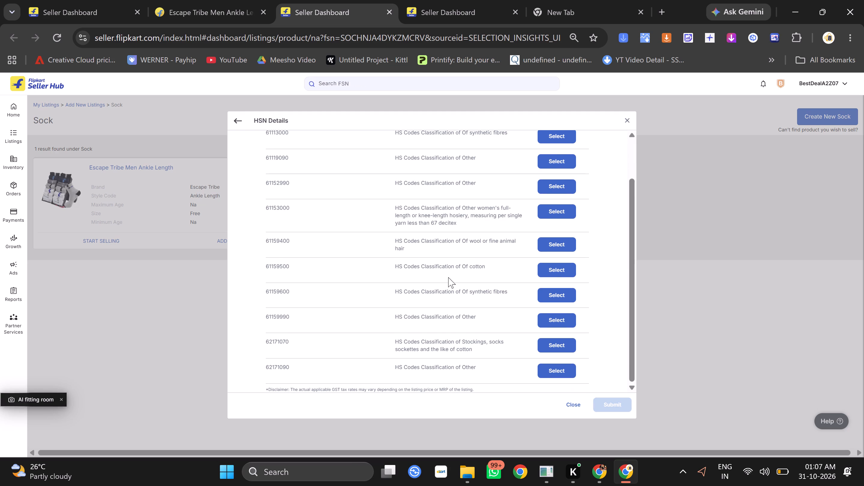
scroll(448, 277, "down", 1)
scroll(448, 277, "up", 1)
scroll(448, 277, "down", 2)
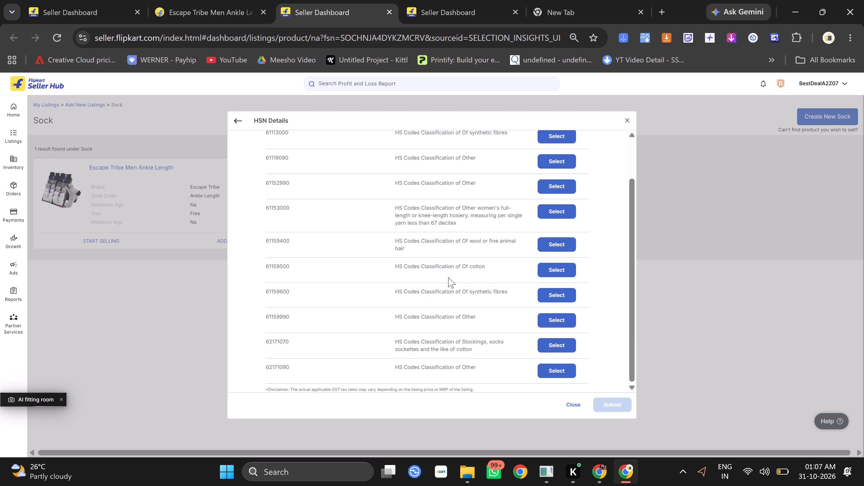
scroll(448, 277, "down", 9)
scroll(448, 277, "up", 2)
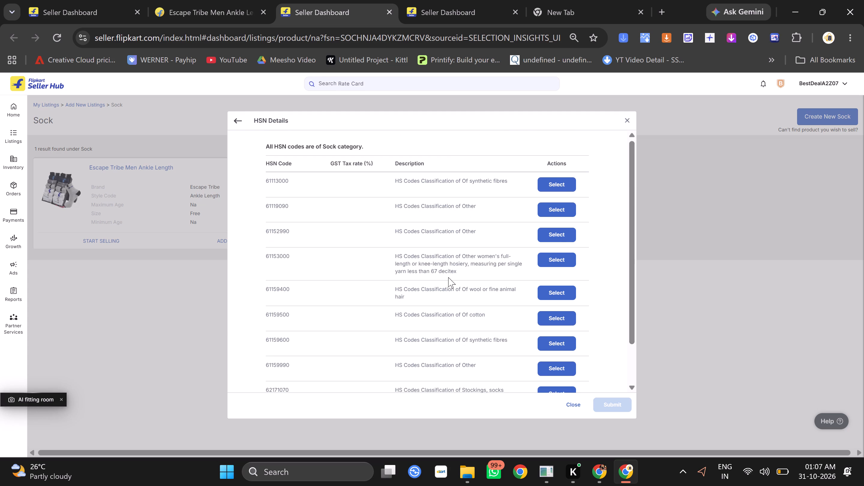
scroll(448, 277, "up", 1)
scroll(448, 277, "down", 3)
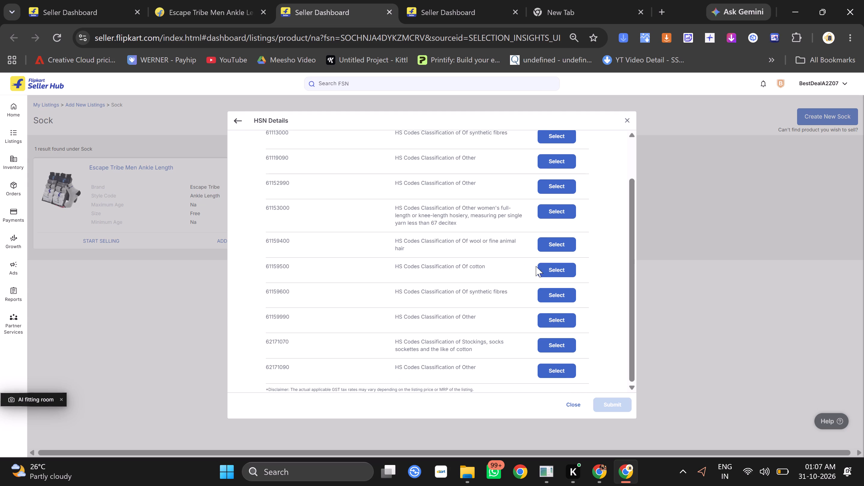
left_click(547, 269)
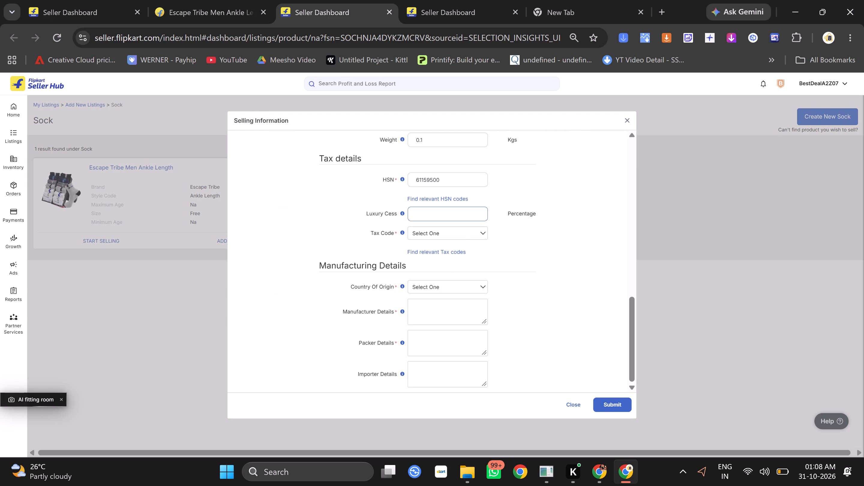
Set the listing's tax code to GST_APPAREL.
left_click(450, 236)
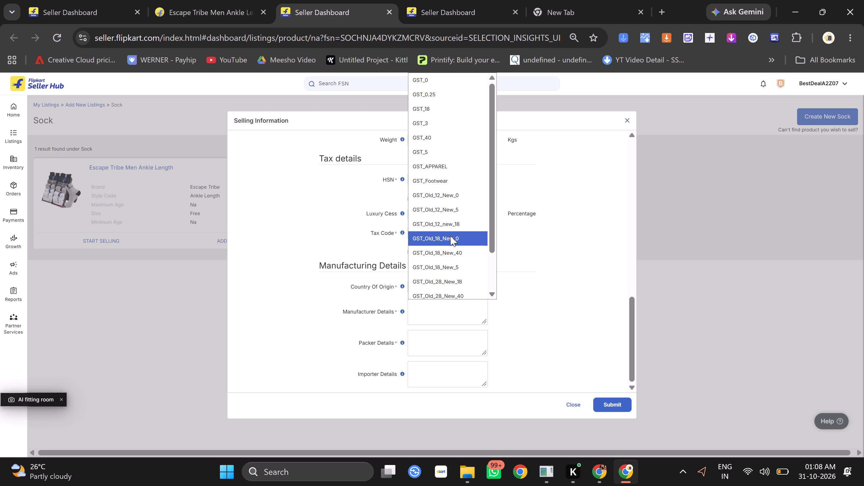
scroll(449, 233, "down", 4)
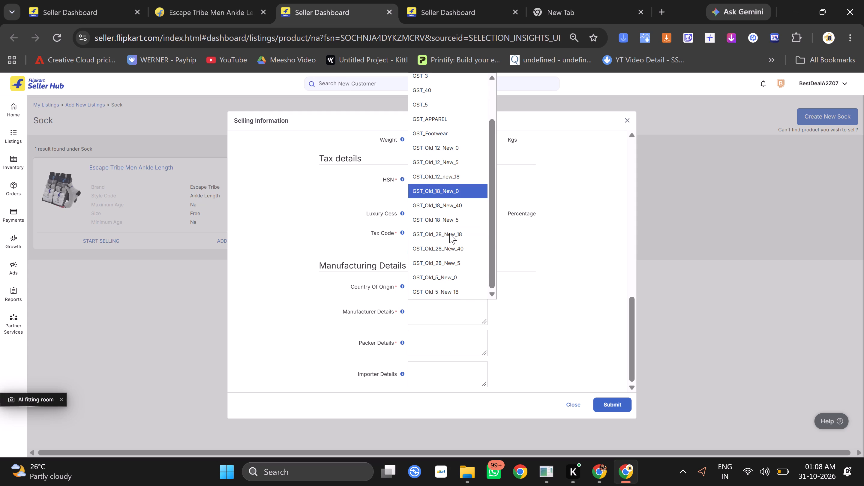
scroll(449, 233, "up", 5)
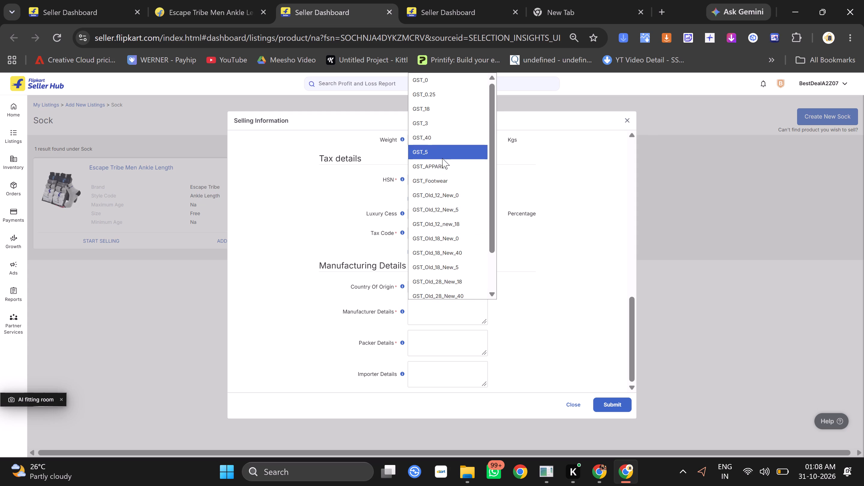
left_click(440, 161)
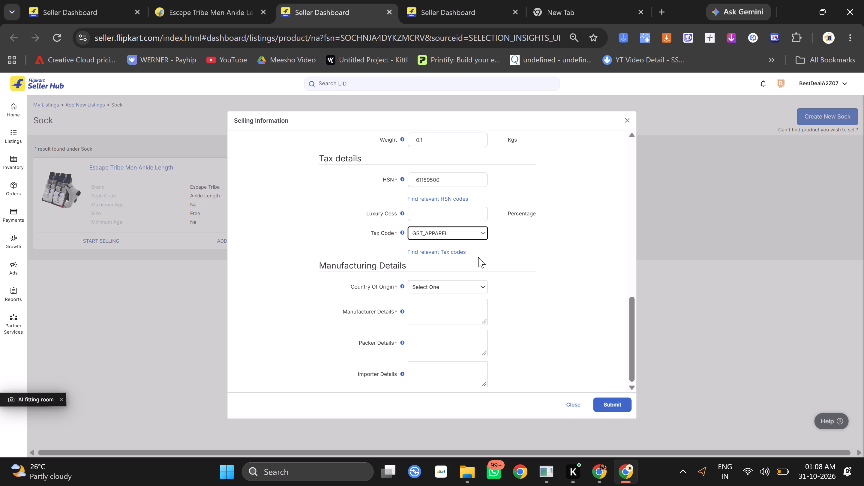
left_click(478, 257)
Set the country of origin to India in the manufacturing details.
left_click(469, 281)
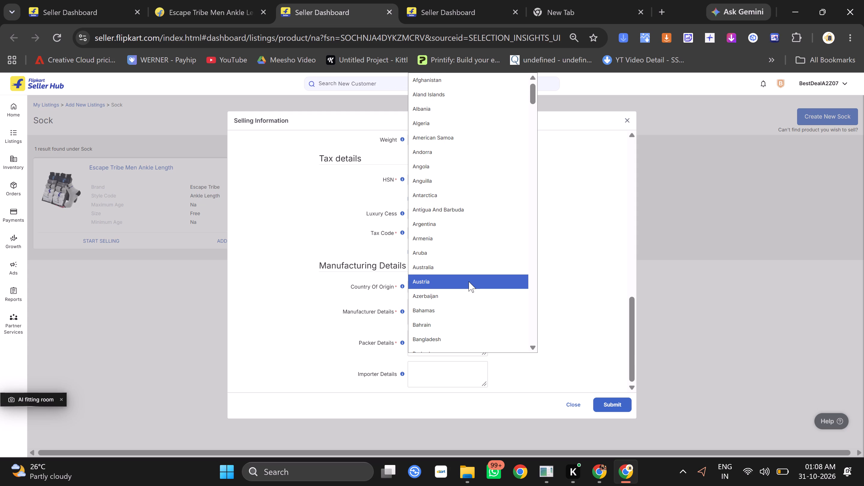
scroll(469, 281, "down", 1)
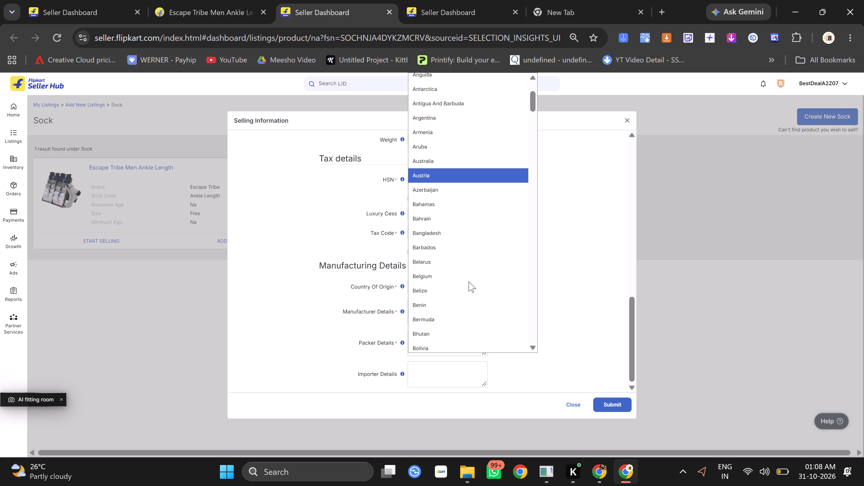
scroll(469, 281, "down", 3)
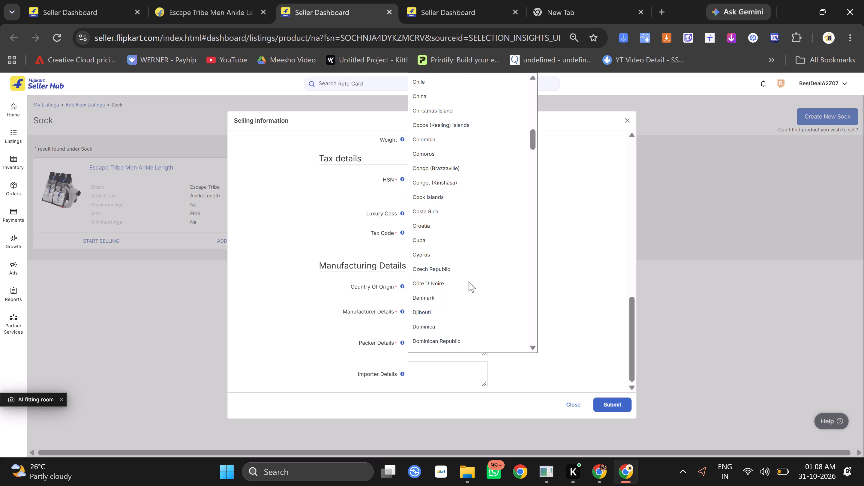
scroll(469, 281, "down", 1)
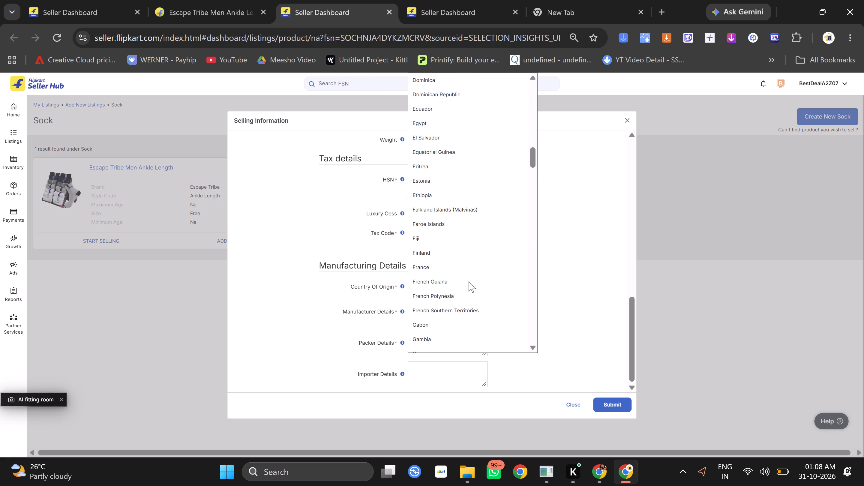
scroll(469, 281, "down", 9)
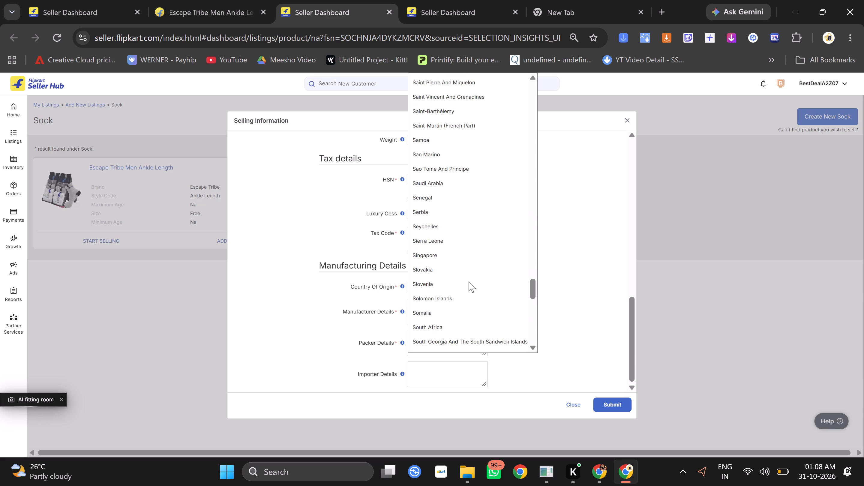
scroll(469, 281, "down", 4)
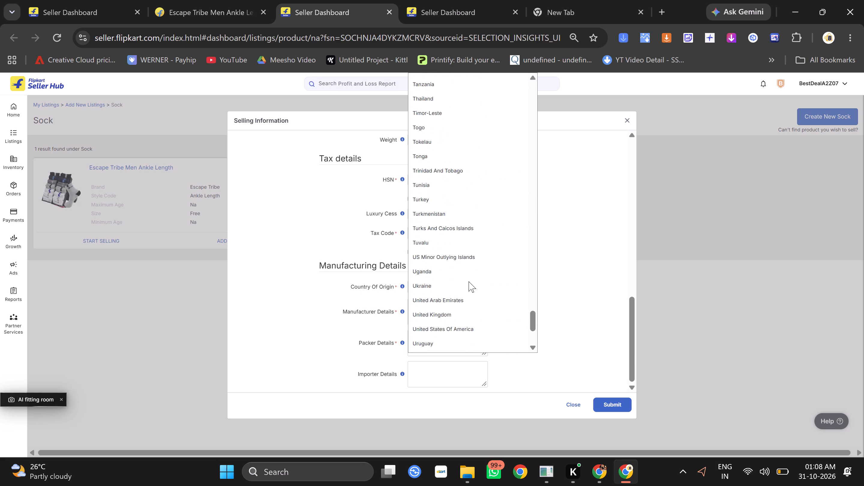
scroll(469, 281, "down", 5)
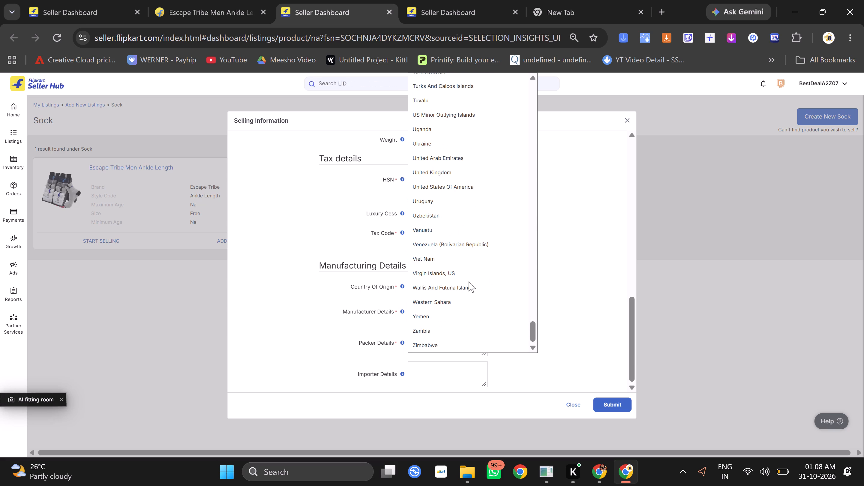
scroll(469, 281, "down", 2)
scroll(469, 281, "up", 3)
scroll(469, 281, "down", 1)
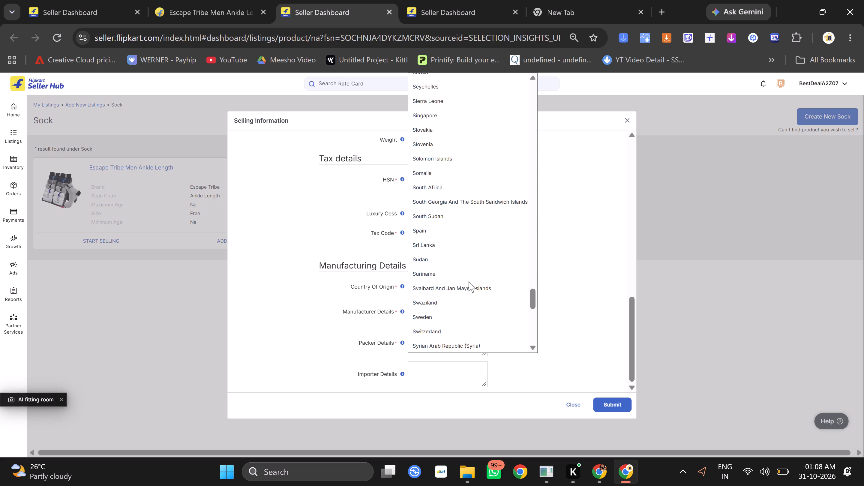
scroll(469, 281, "down", 3)
scroll(469, 281, "up", 4)
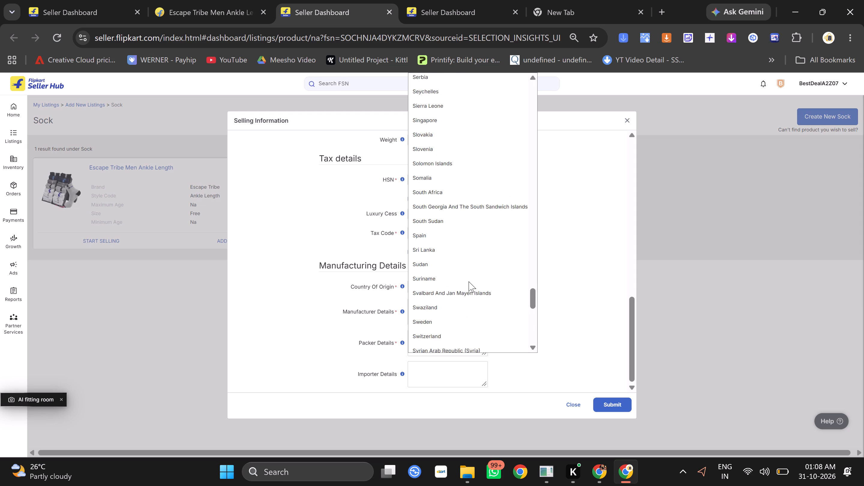
scroll(469, 281, "up", 5)
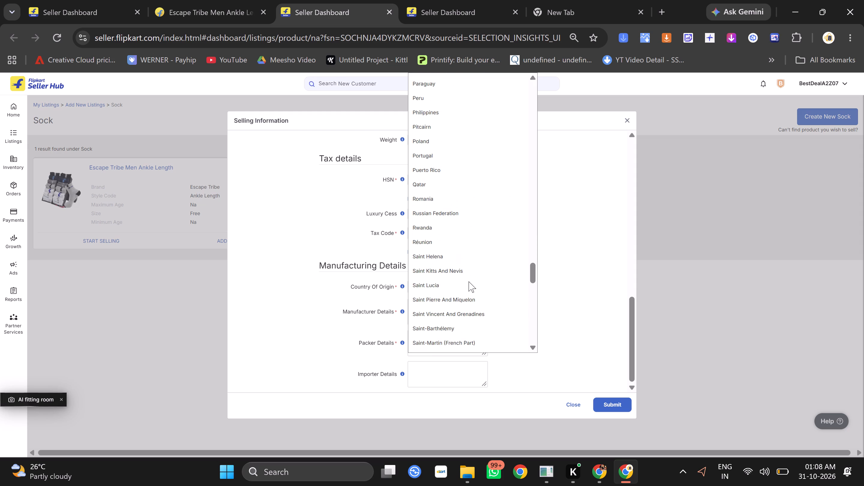
scroll(469, 281, "up", 1)
scroll(469, 281, "down", 1)
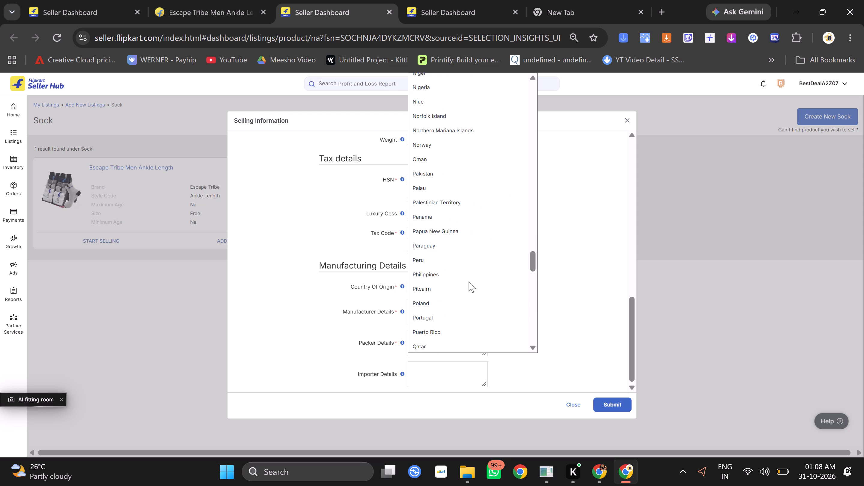
scroll(469, 281, "down", 7)
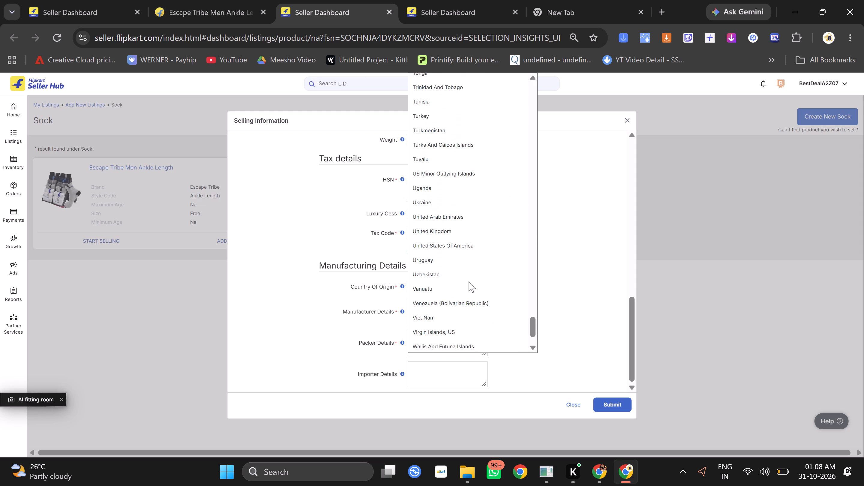
scroll(469, 281, "down", 2)
scroll(469, 281, "up", 6)
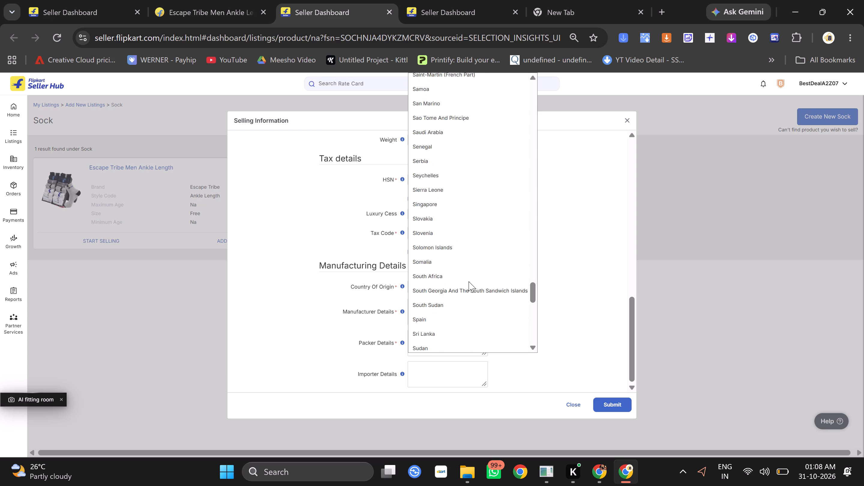
scroll(469, 281, "up", 4)
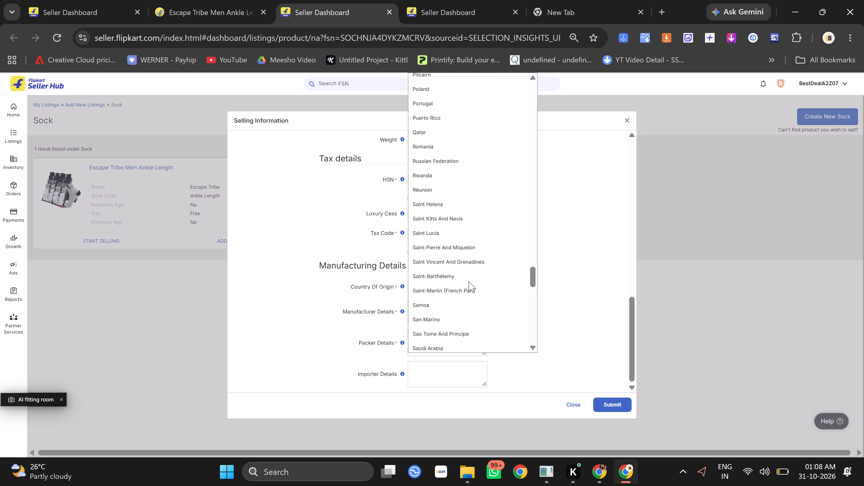
scroll(469, 281, "up", 4)
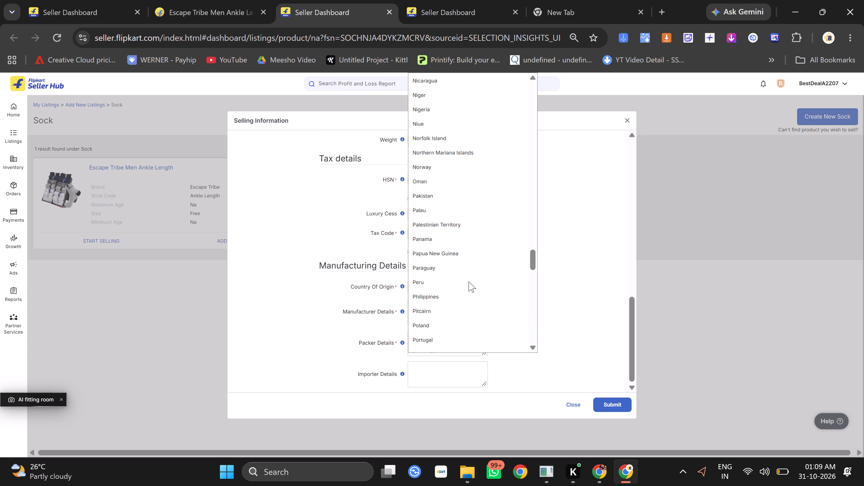
scroll(469, 281, "up", 1)
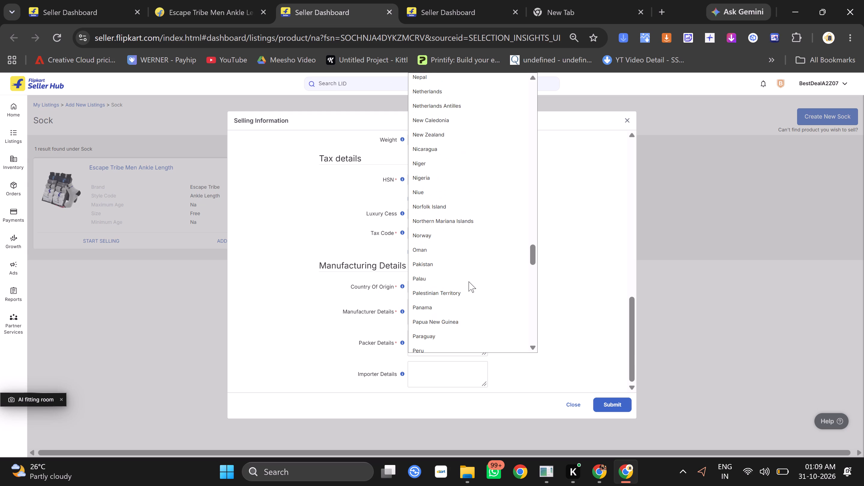
scroll(469, 281, "up", 3)
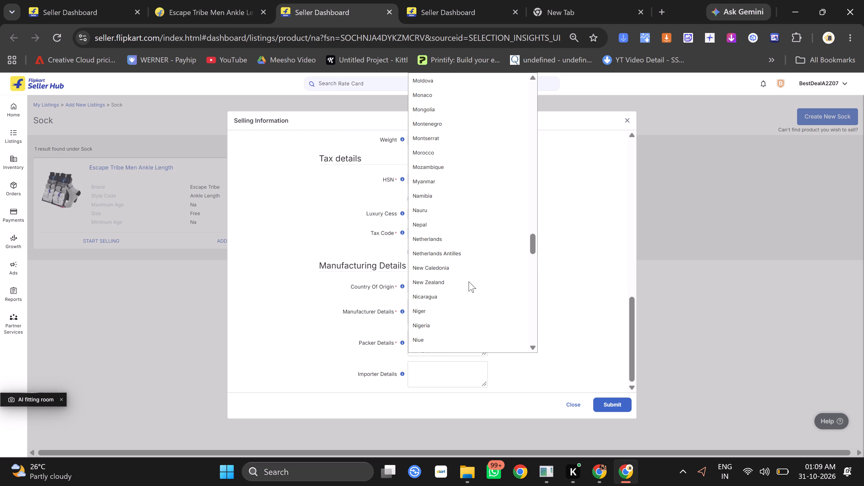
scroll(469, 281, "up", 3)
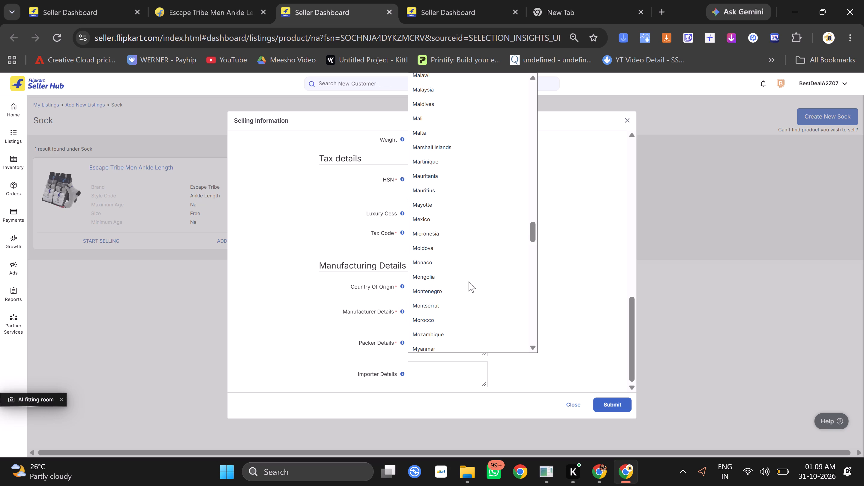
scroll(470, 288, "up", 1)
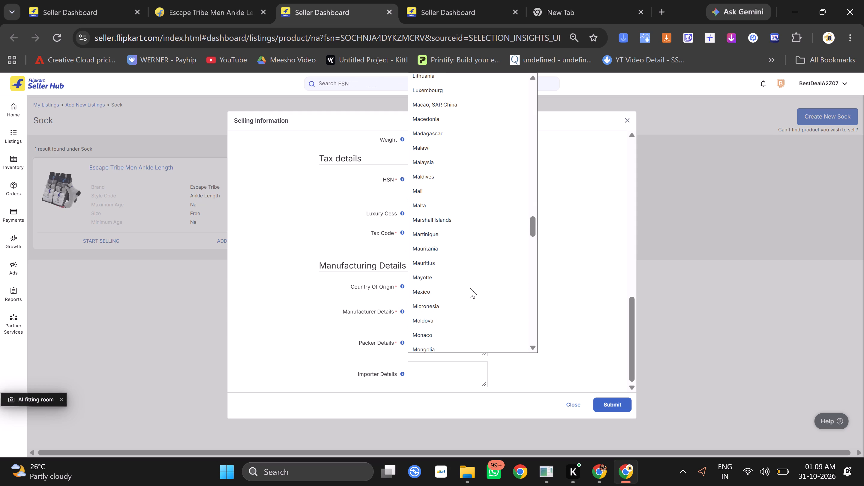
scroll(470, 288, "up", 6)
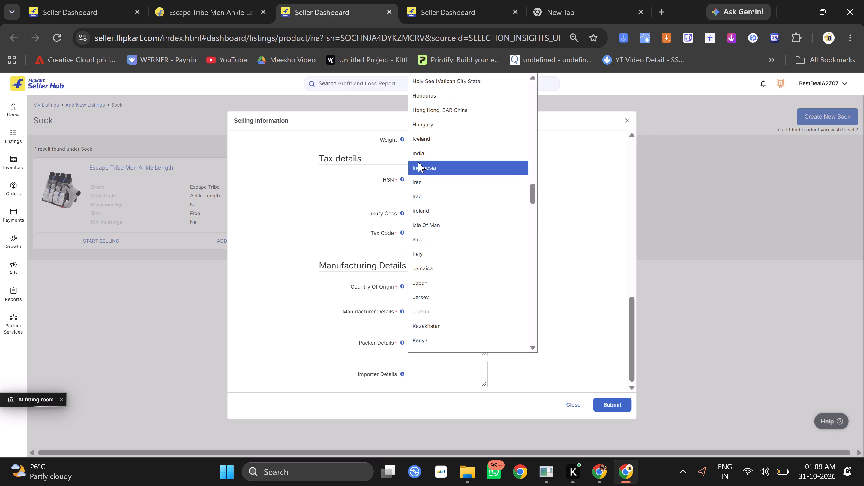
left_click(425, 156)
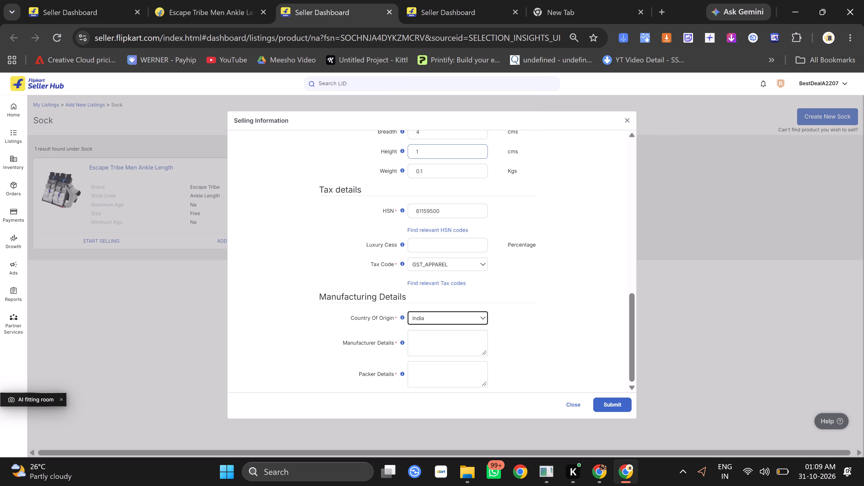
Enter BestdealA2Z as the manufacturer details.
left_click(459, 346)
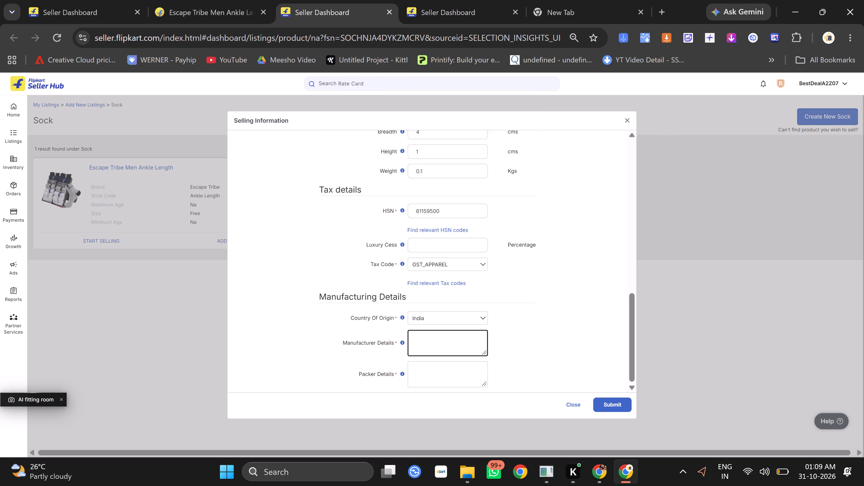
type("Best")
type("deal")
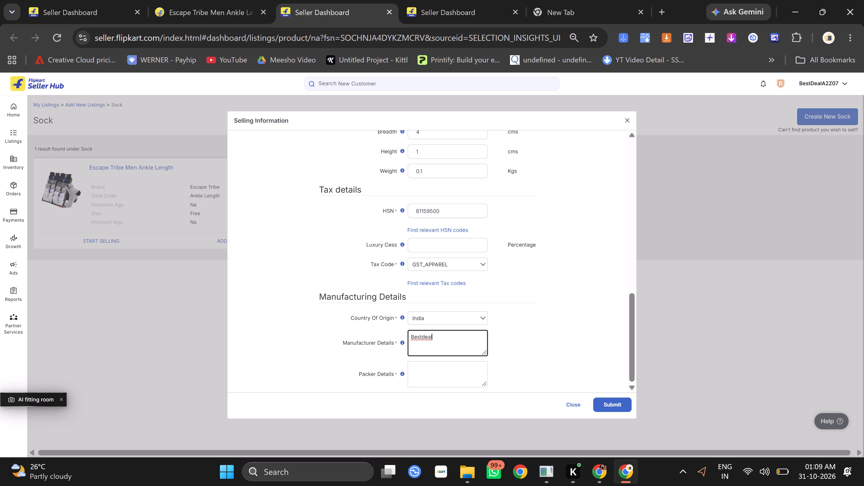
key("shift+a")
key("BackSpace")
type("A2")
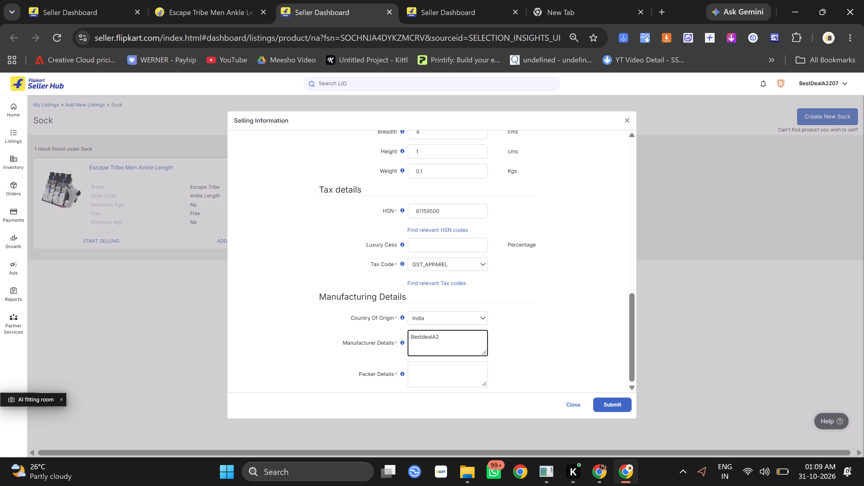
key("shift+z")
Copy the manufacturer name BestdealA2Z into the packer details.
left_click_drag(446, 336, 313, 375)
key("ctrl+c")
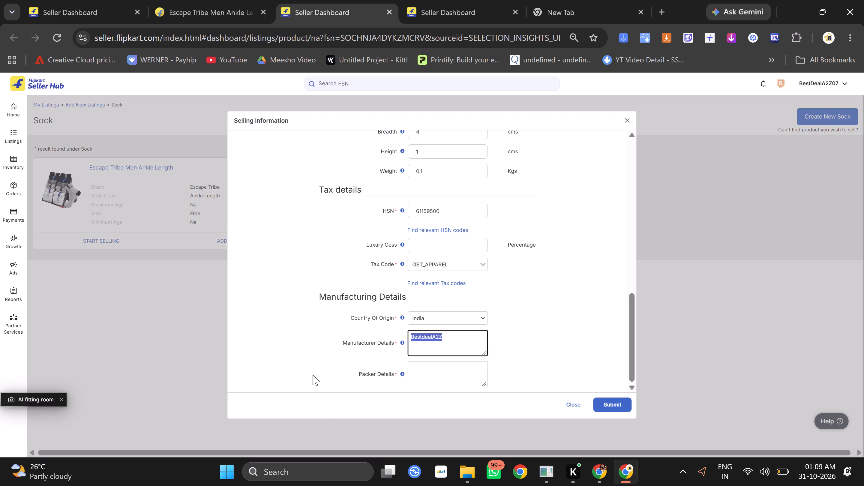
left_click(433, 377)
key("ctrl+v")
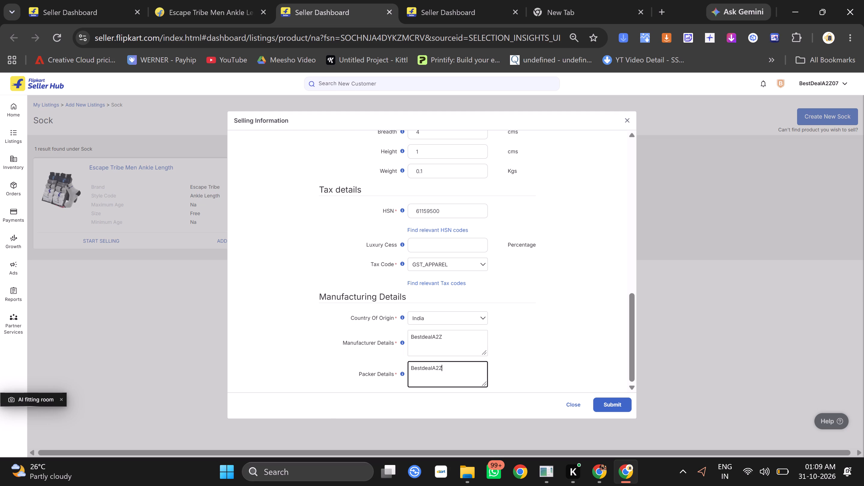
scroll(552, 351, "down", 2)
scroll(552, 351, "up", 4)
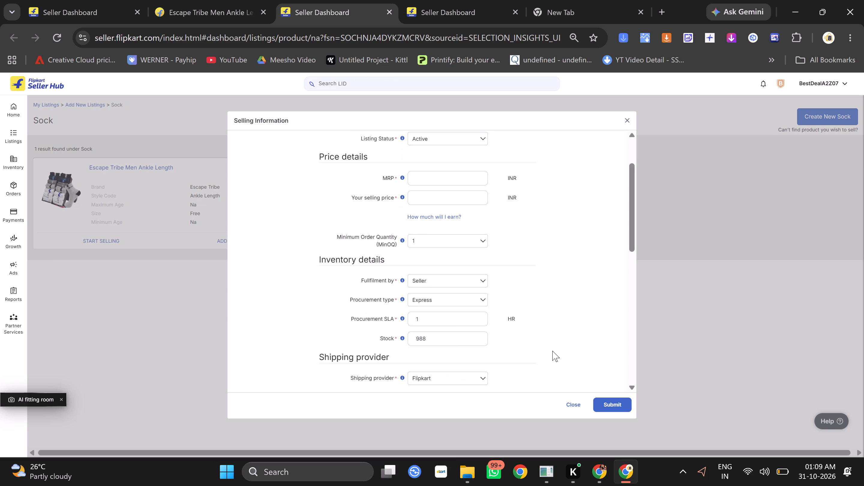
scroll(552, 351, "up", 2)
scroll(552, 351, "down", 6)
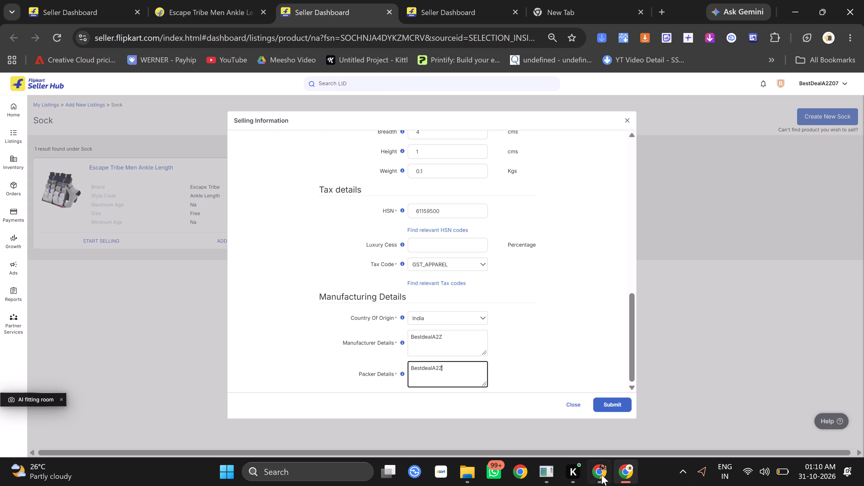
Switch to the Meesho Supplier Panel in the new browser tab and view the in-transit orders in Return Tracking.
left_click(591, 0)
left_click(405, 372)
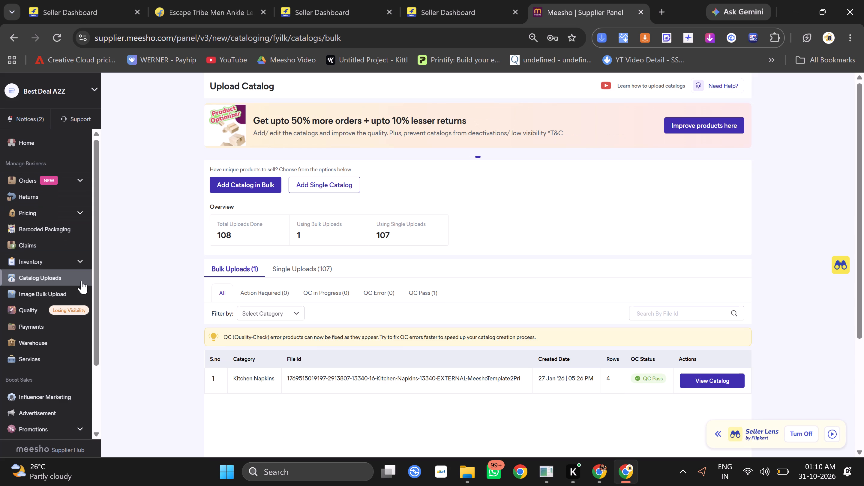
left_click(58, 196)
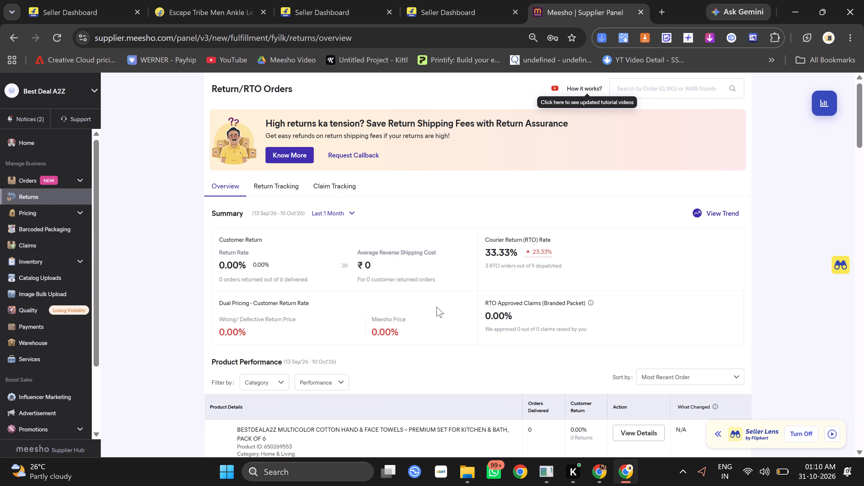
left_click(282, 183)
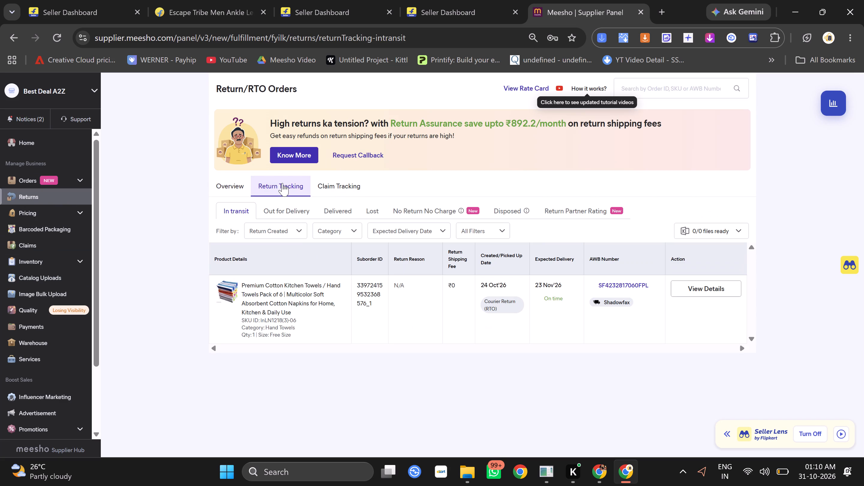
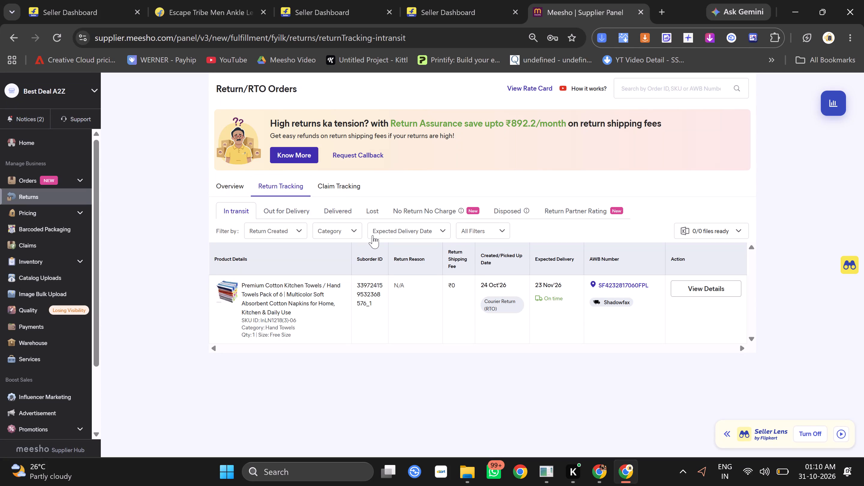
Check the No Return No Charge, Disposed and Return Partner Rating sections of Return Tracking, and return to the in-transit returns.
left_click(427, 203)
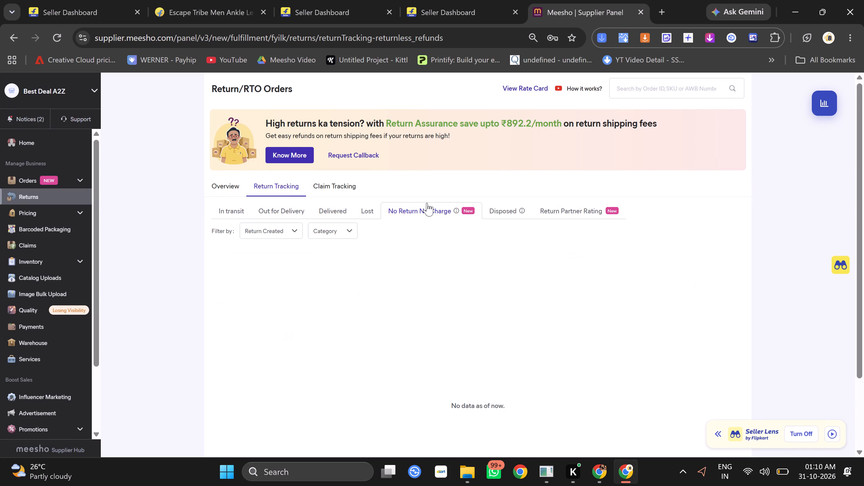
left_click(510, 203)
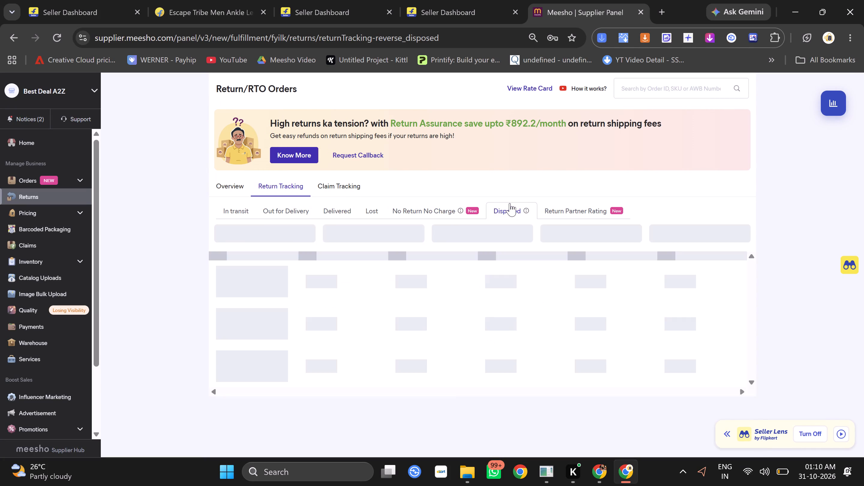
left_click(556, 207)
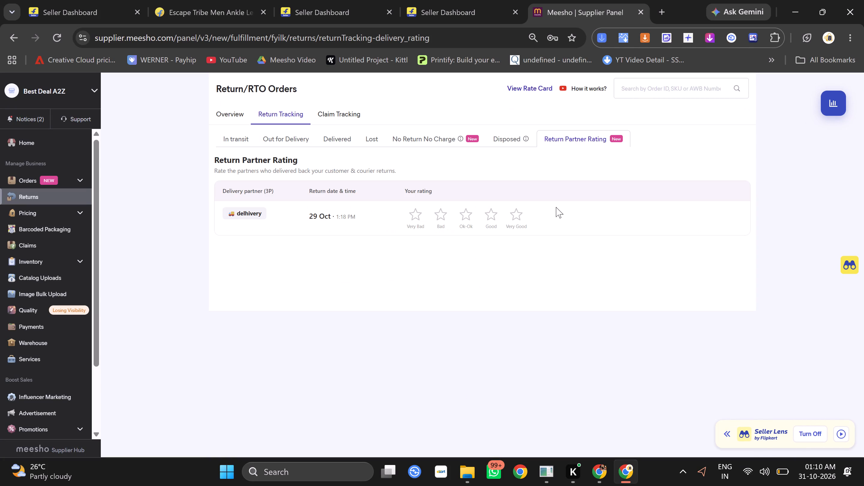
left_click(420, 139)
left_click(239, 207)
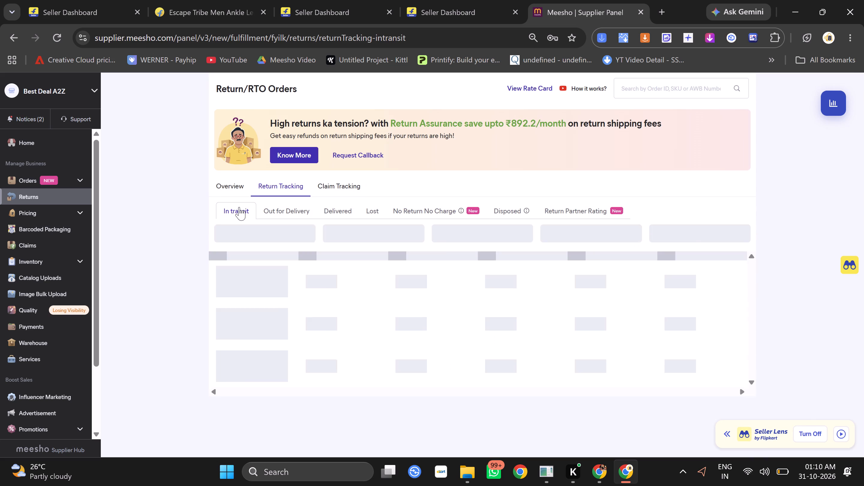
Check the lost returns without the two-week date filter, filter them by courier partner Delhivery, and clear the filters.
left_click(367, 210)
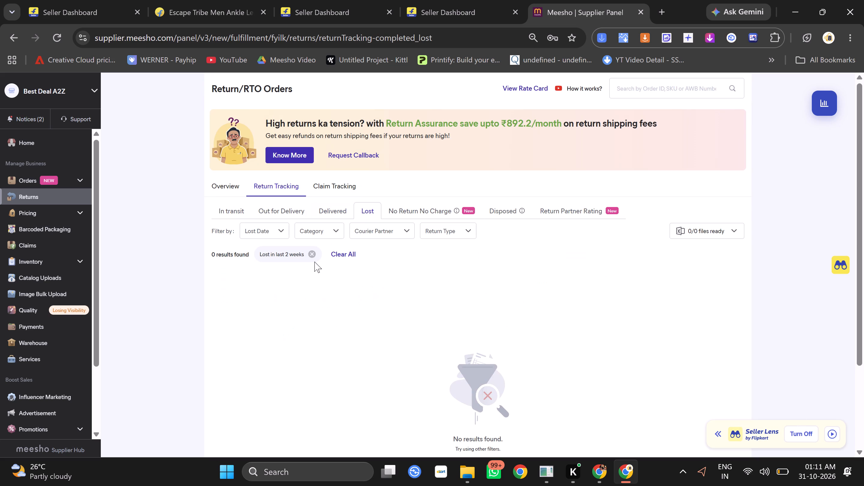
left_click(313, 257)
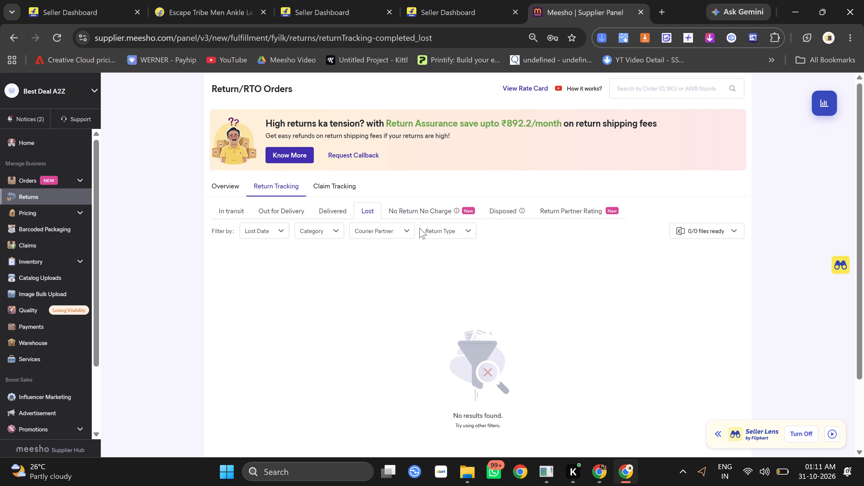
left_click(398, 231)
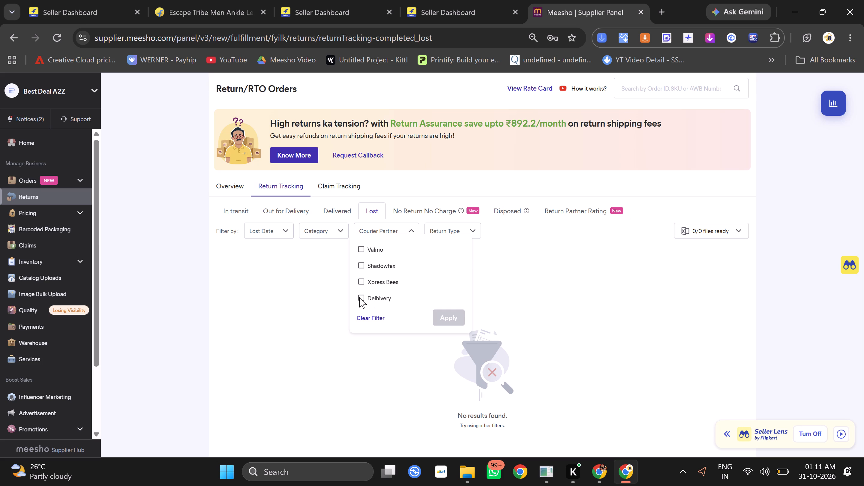
left_click(359, 297)
left_click(457, 316)
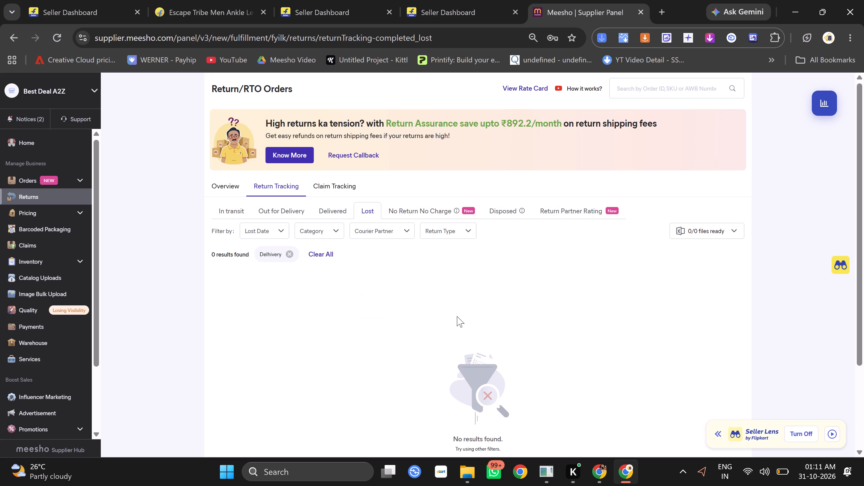
left_click(447, 224)
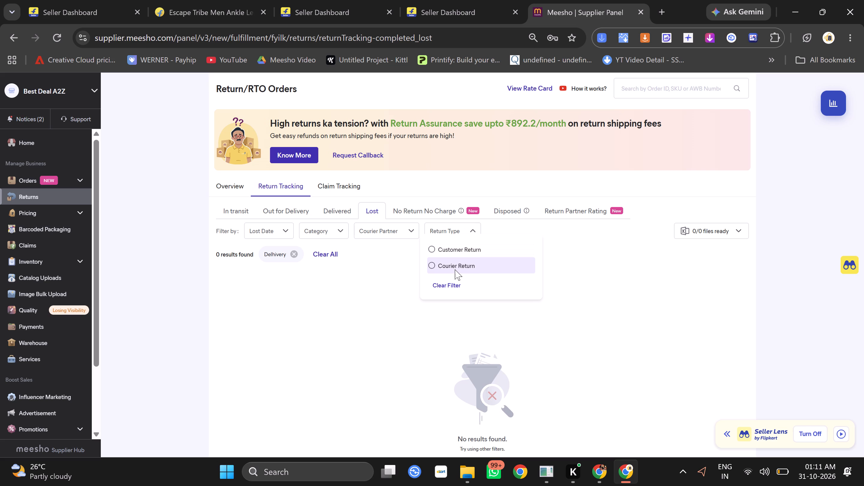
left_click_drag(367, 251, 336, 251)
left_click(336, 251)
left_click(328, 233)
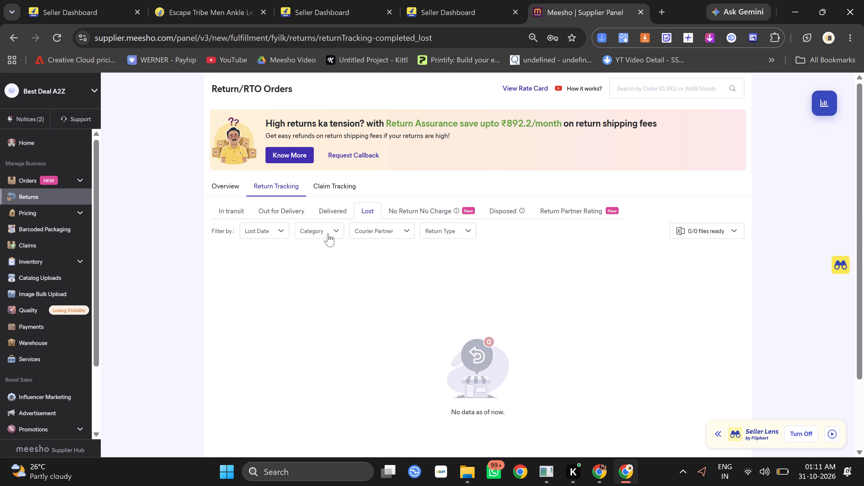
Check the lost returns for the last 1 month, remove that date filter and retry loading the list.
left_click(277, 225)
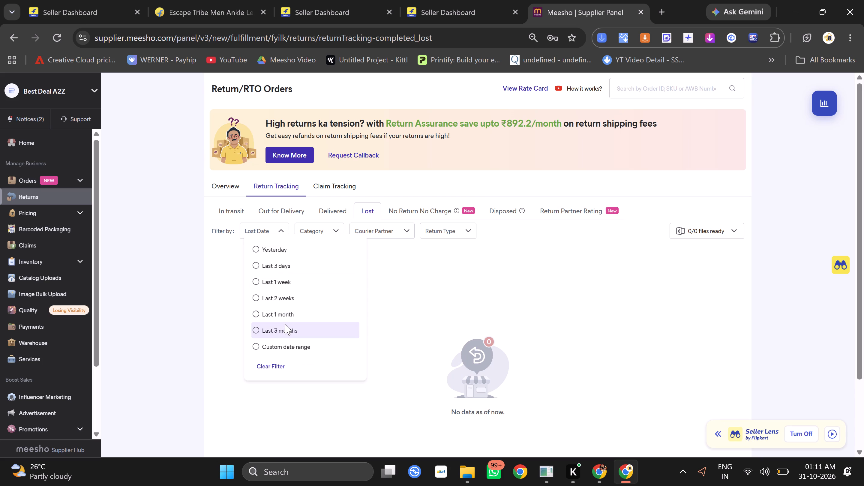
left_click(286, 316)
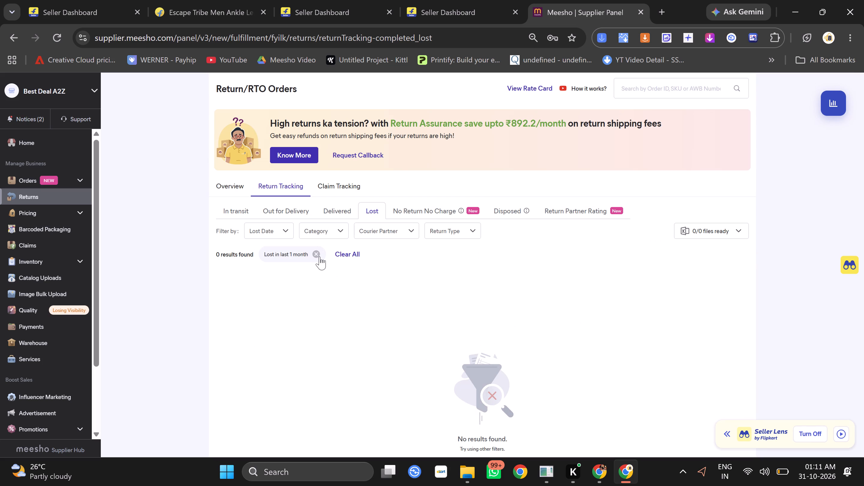
left_click(319, 255)
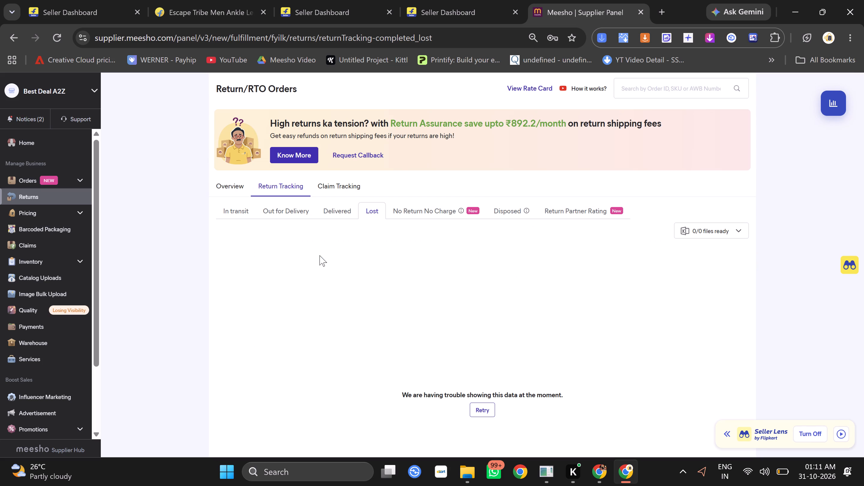
left_click(484, 404)
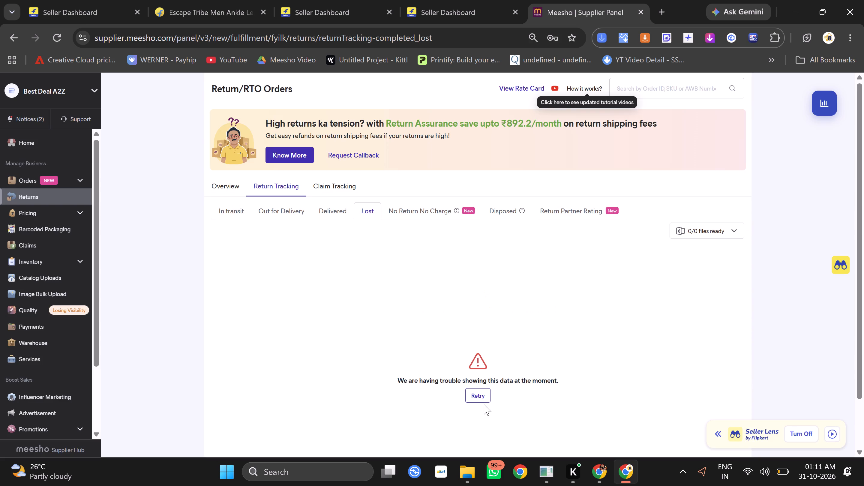
left_click(479, 393)
Review the return details of the men's ankle socks combo among the delivered returns, and close them.
left_click(319, 217)
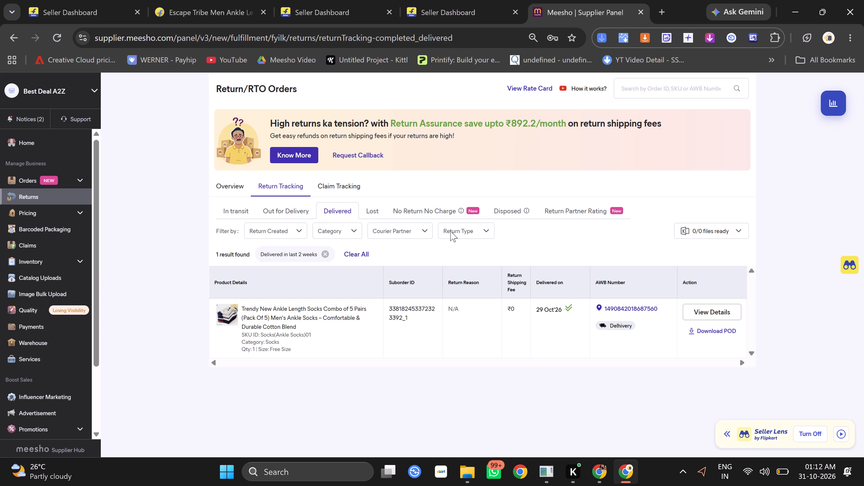
left_click(709, 316)
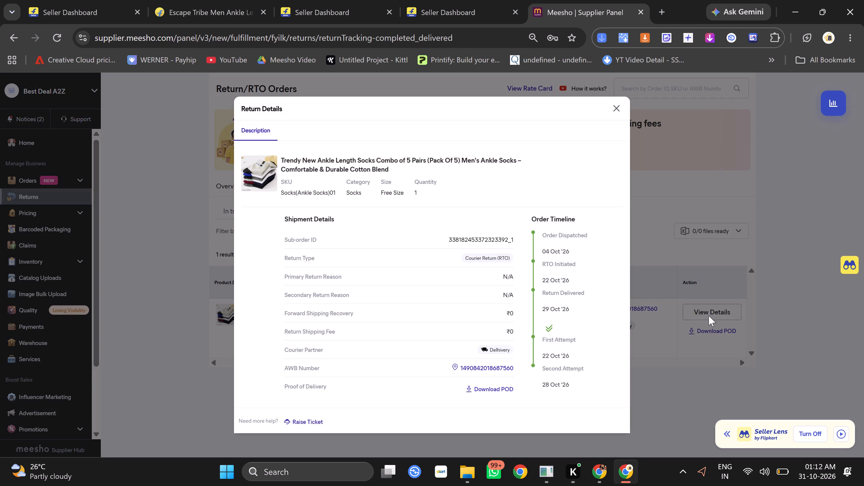
scroll(519, 300, "down", 4)
scroll(466, 325, "down", 1)
left_click(620, 108)
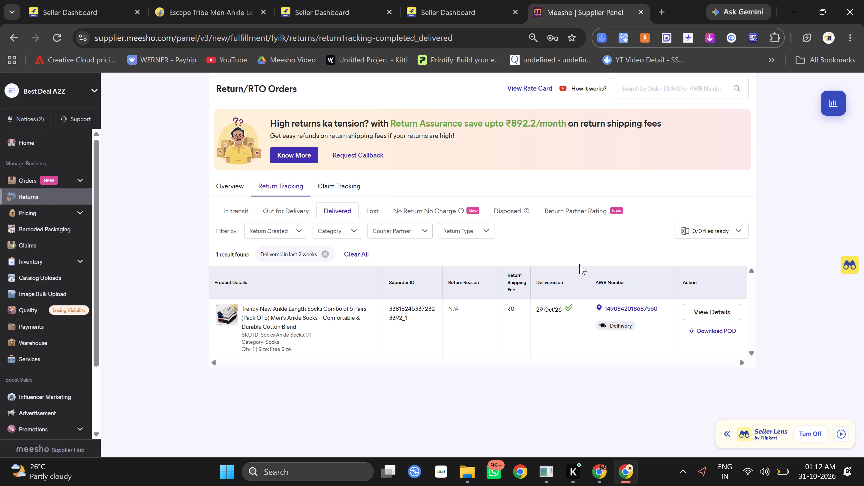
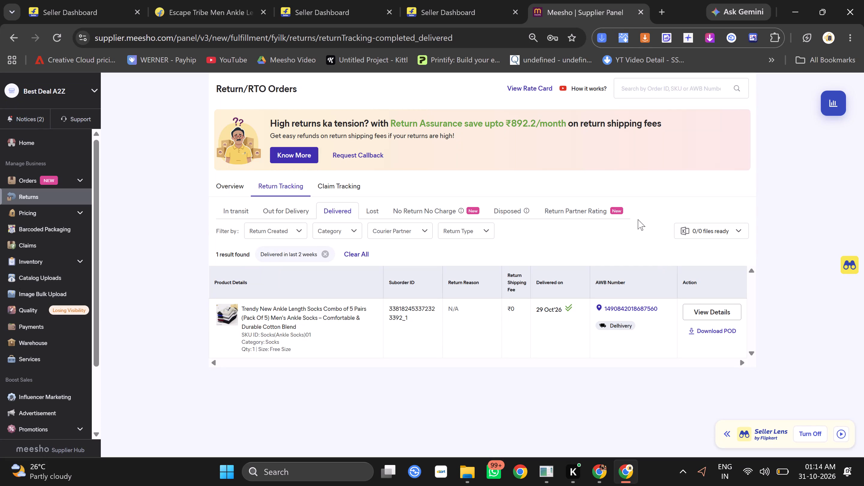
Check the out-for-delivery returns in Return Tracking, and return to the delivered returns.
left_click(296, 205)
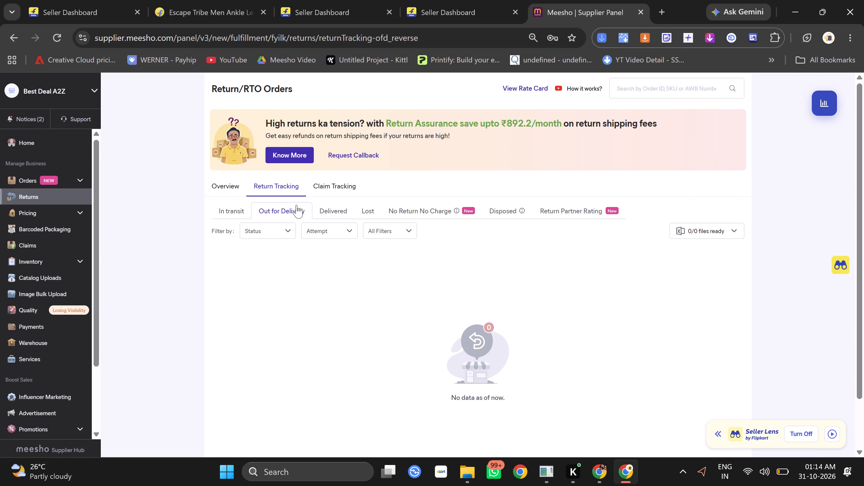
left_click(325, 213)
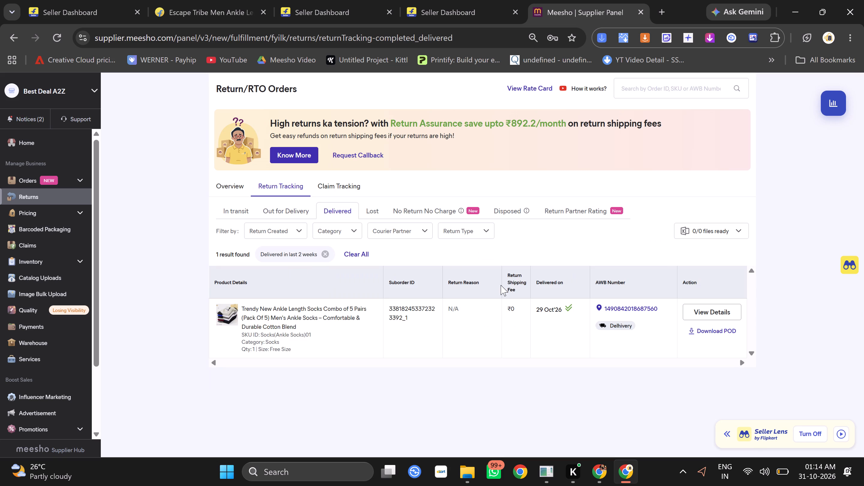
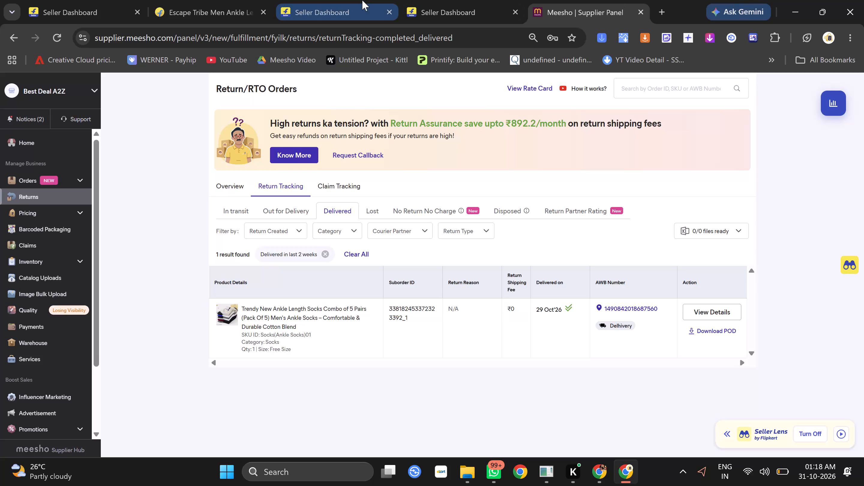
Switch to the Flipkart Seller Hub selling information form for the Escape Tribe ankle socks and open the MRP for entry.
left_click(362, 0)
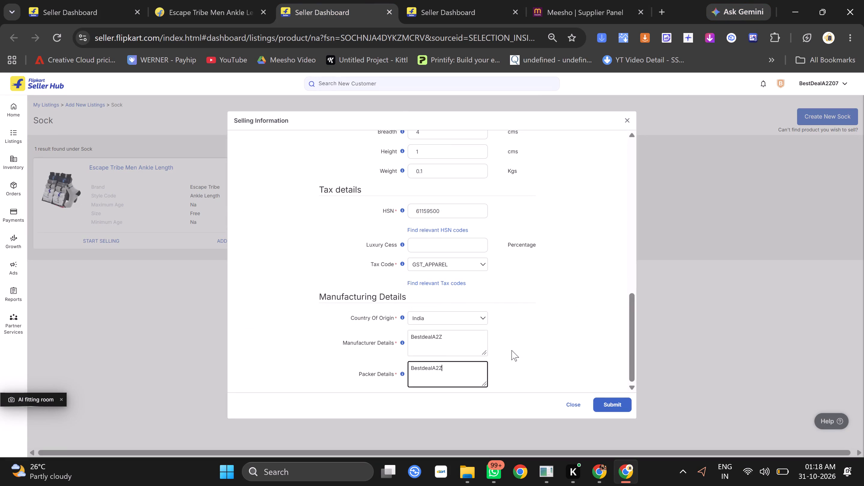
scroll(515, 347, "up", 4)
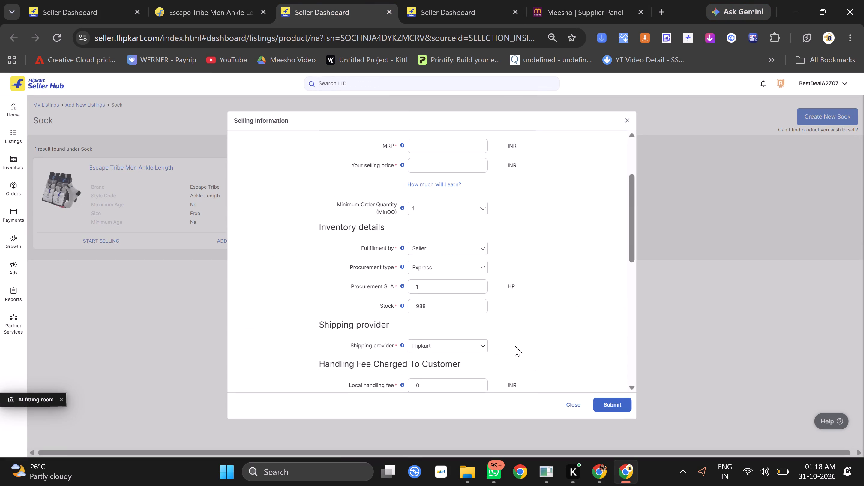
scroll(515, 346, "up", 2)
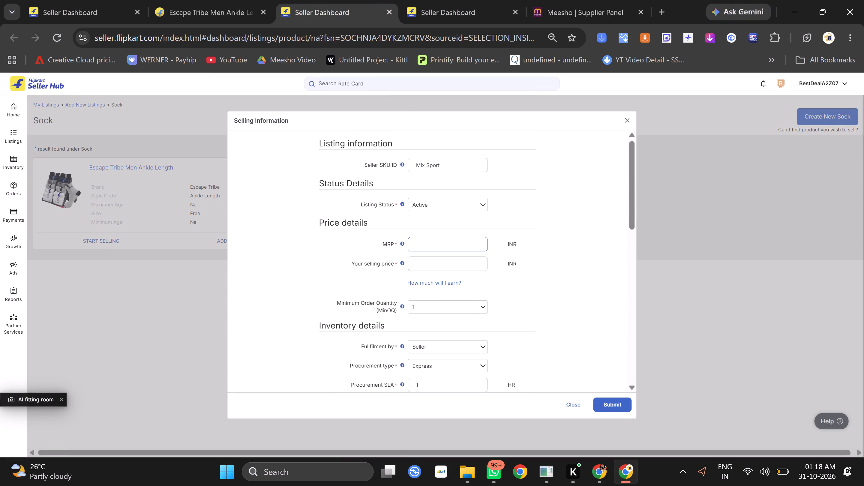
left_click(434, 245)
Start editing the Seller SKU ID in the selling information of the Escape Tribe ankle socks listing.
left_click(442, 164)
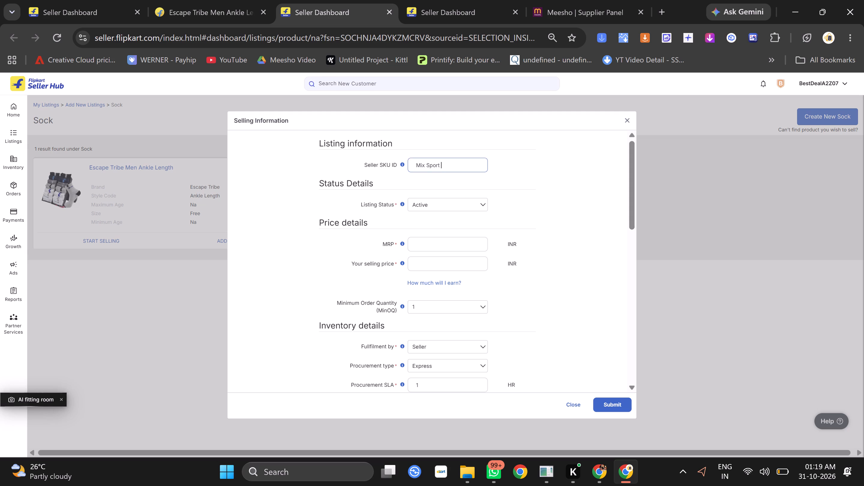
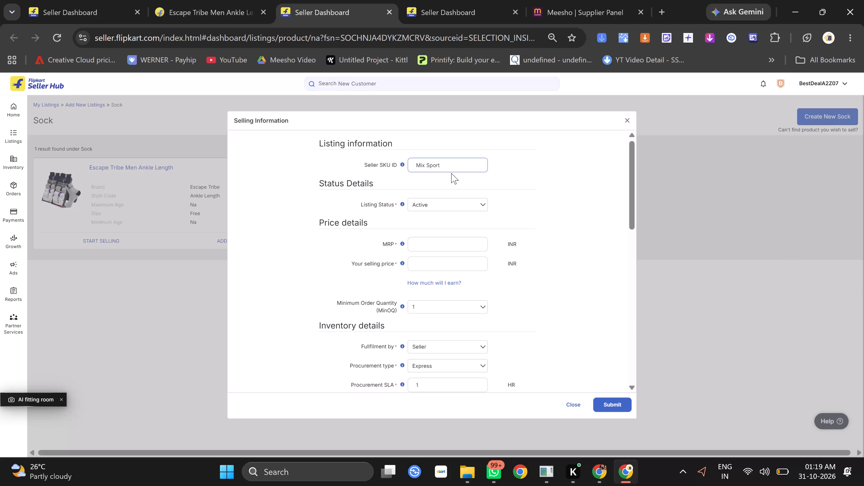
Edit the Seller SKU ID of the Escape Tribe ankle socks listing so it reads Mix Sport.
key("Left")
key("Left")
key("Left")
key("Left")
key("Left")
key("Left")
key("Left")
key("Left")
key("Left")
key("Left")
key("Left")
key("Left")
key("Left")
key("Left")
key("Left")
key("Left")
key("Left")
key("Left")
key("BackSpace")
key("Right")
key("Right")
key("Right")
key("Right")
key("Right")
key("Right")
key("Right")
key("Right")
key("Right")
key("Right")
key("Right")
key("Right")
key("Right")
key("Right")
key("Right")
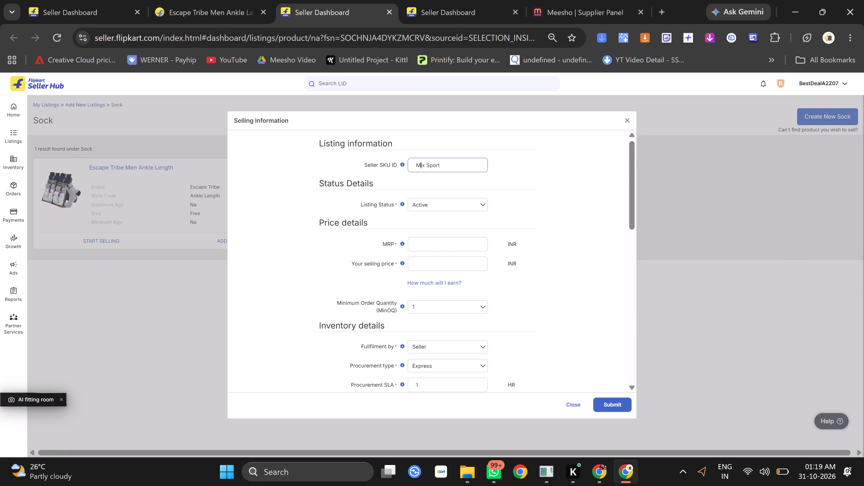
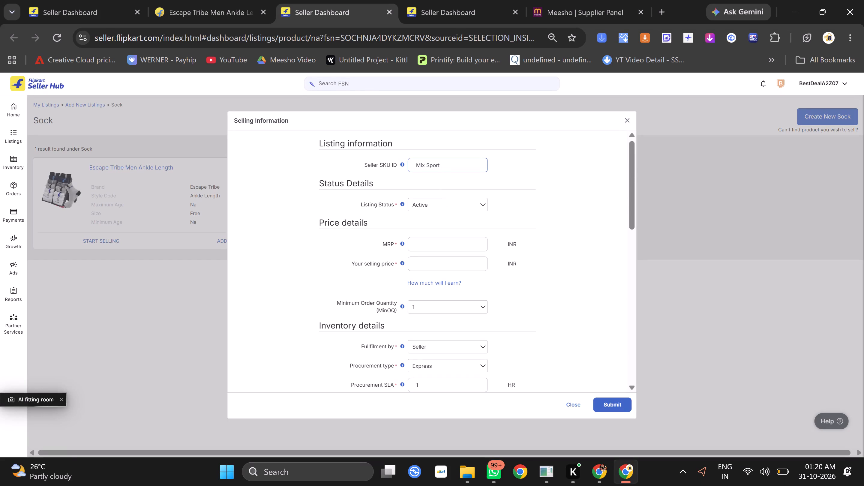
Complete the Seller SKU ID of the Escape Tribe ankle socks listing so it reads Mix Sports 03P.
type("03")
key("shift+p")
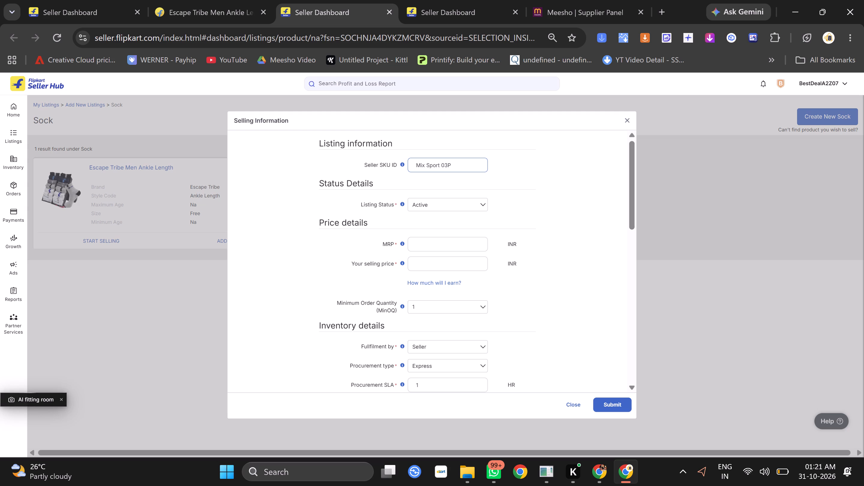
key("Left")
key("Left")
key("Left")
key("Left")
key("s")
key("Right")
key("Right")
key("Right")
key("Right")
key("Right")
key("Right")
key("Right")
key("Right")
key("Right")
key("Right")
key("Right")
key("Right")
key("Right")
key("Right")
key("Right")
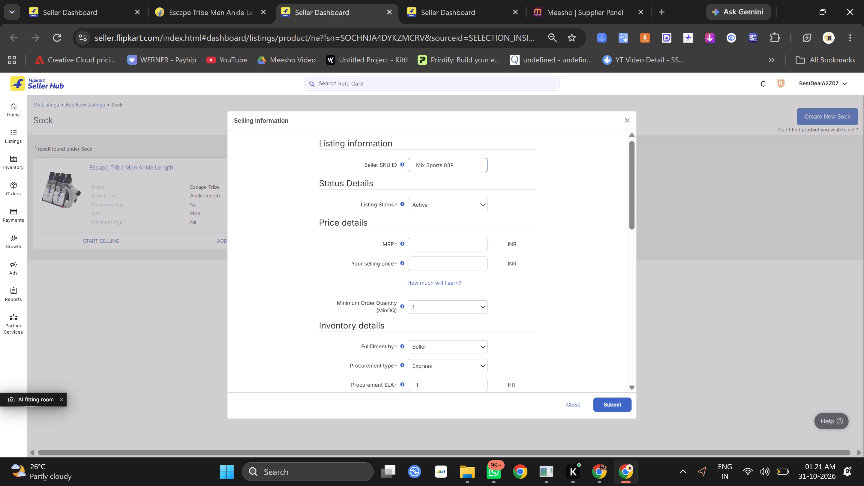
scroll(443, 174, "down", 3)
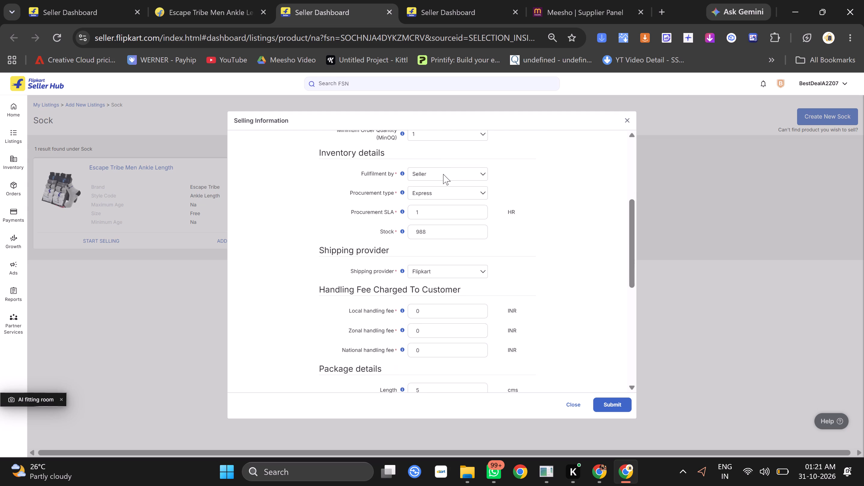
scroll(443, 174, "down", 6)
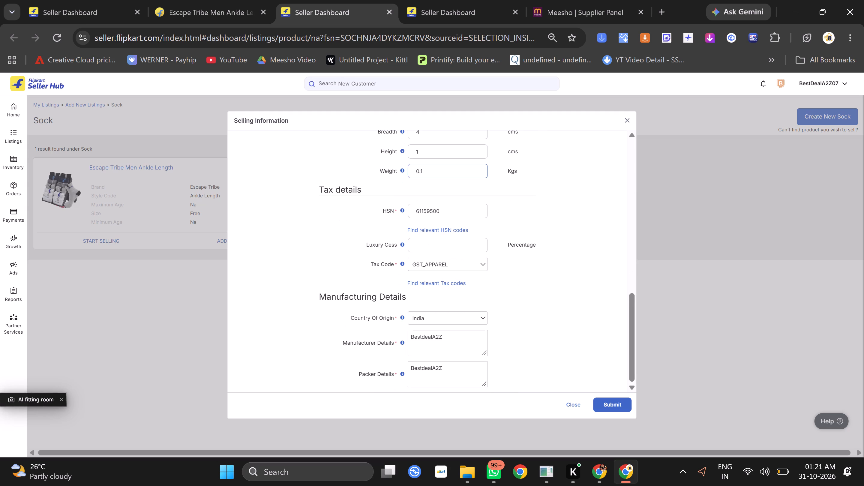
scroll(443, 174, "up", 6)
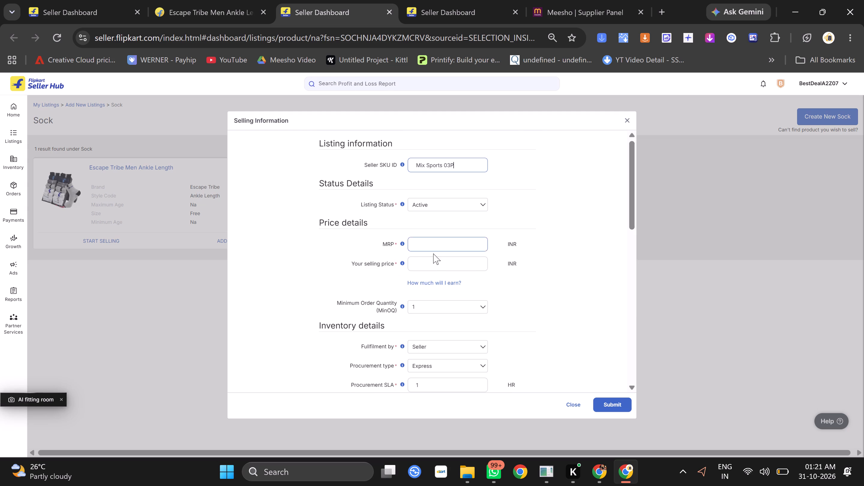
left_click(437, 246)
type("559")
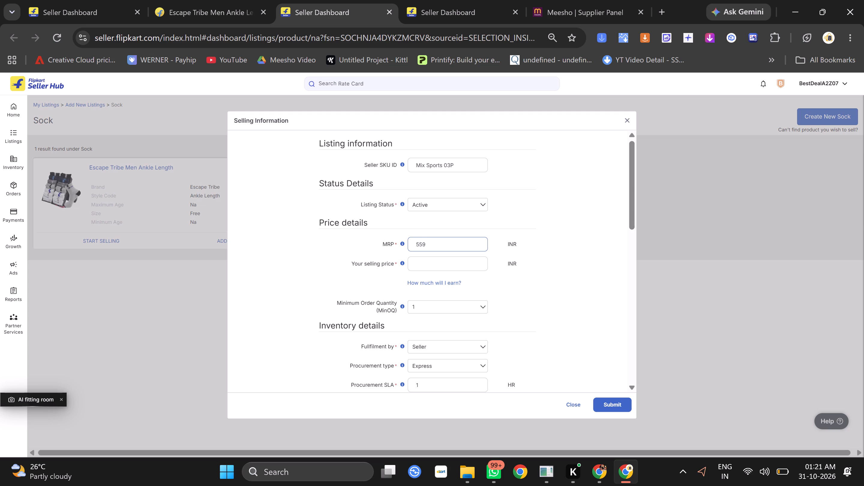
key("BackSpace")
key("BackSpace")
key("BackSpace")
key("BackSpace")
Review the price, inventory, shipping, handling fee, package and tax details in the socks' selling information form.
scroll(444, 300, "down", 3)
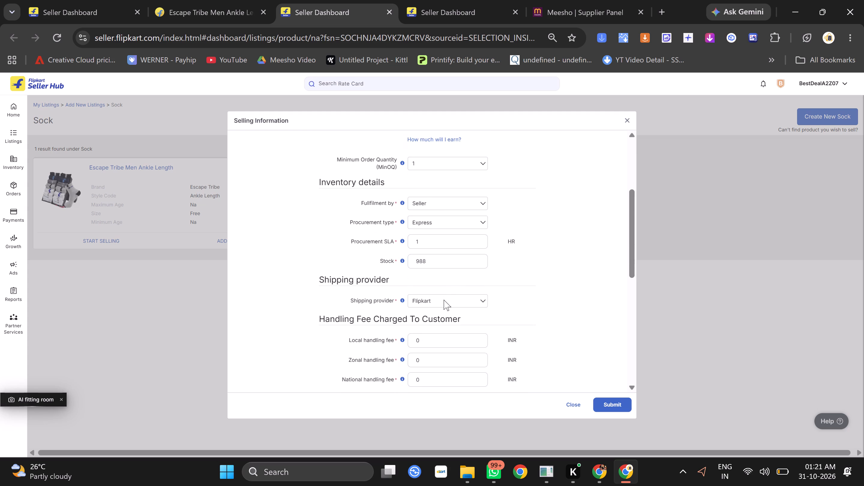
scroll(444, 300, "up", 1)
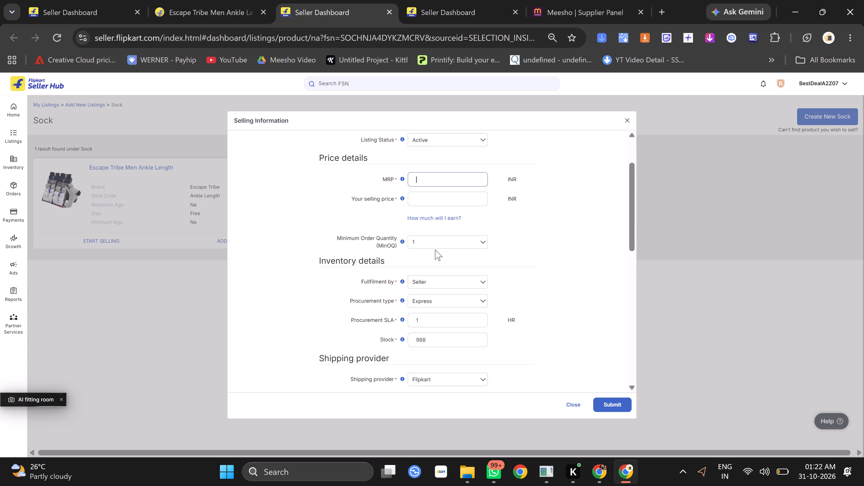
scroll(441, 242, "down", 3)
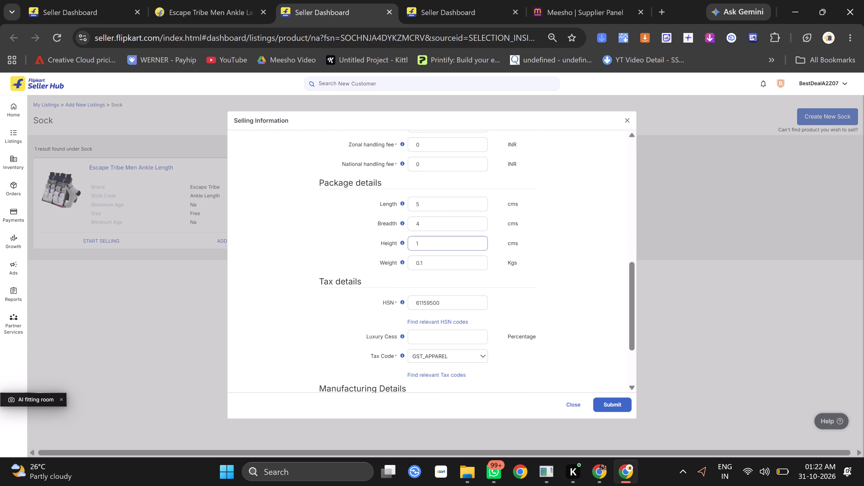
scroll(441, 242, "down", 3)
scroll(441, 242, "up", 2)
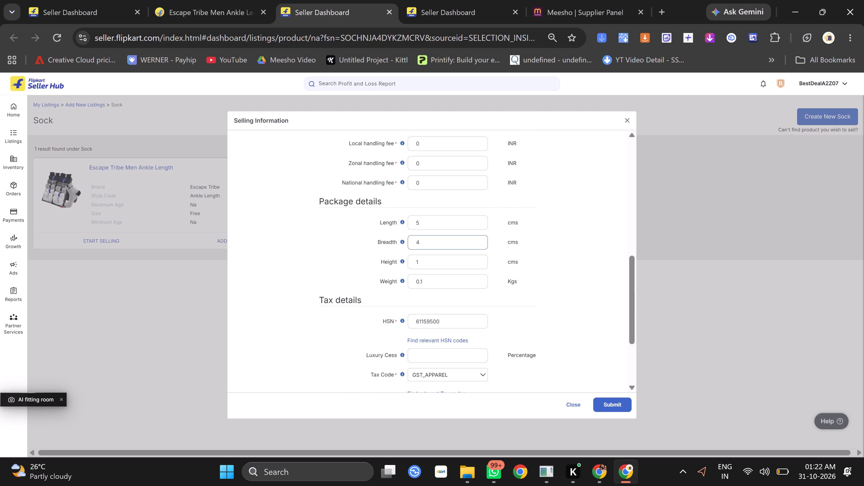
scroll(441, 242, "up", 4)
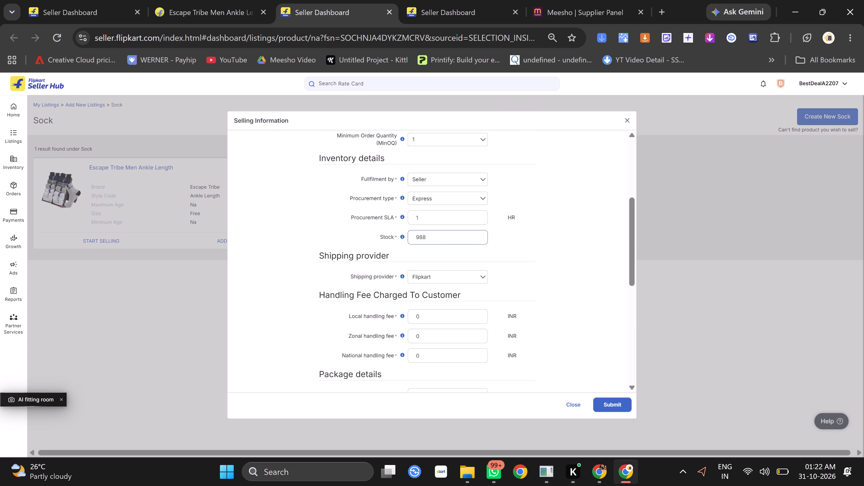
scroll(441, 242, "up", 1)
scroll(419, 155, "up", 1)
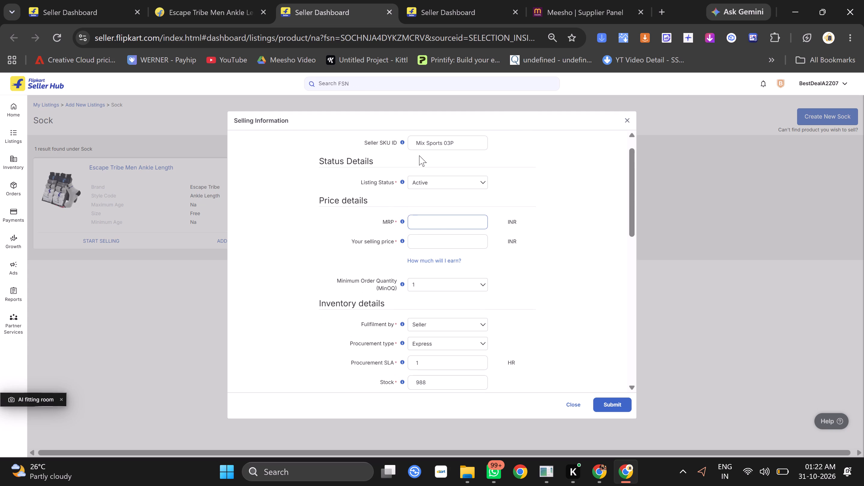
Switch to the Escape Tribe Men Ankle Length product page on the Flipkart store.
left_click(183, 0)
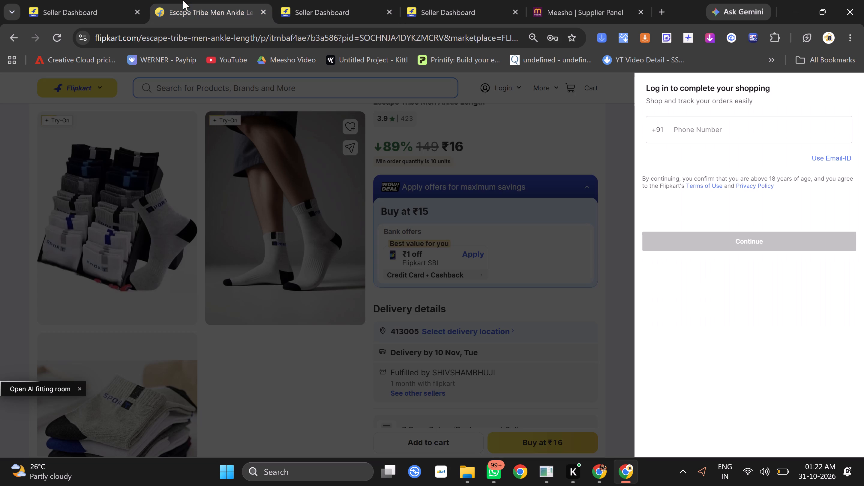
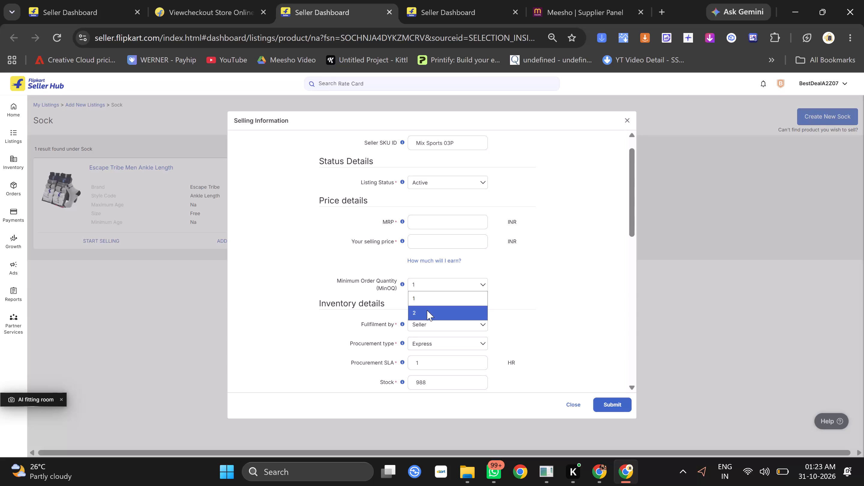
Set the Minimum Order Quantity to 2 in the sock listing's selling information.
scroll(427, 310, "down", 1)
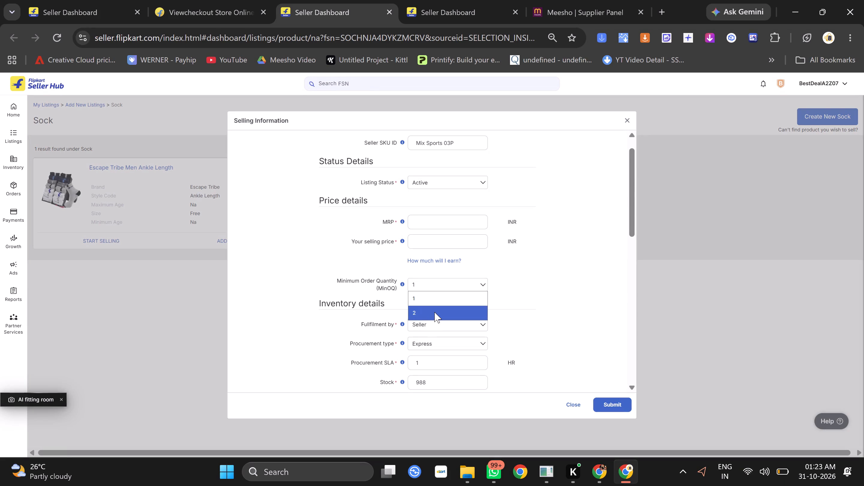
key("BackSpace")
key("BackSpace")
left_click(434, 312)
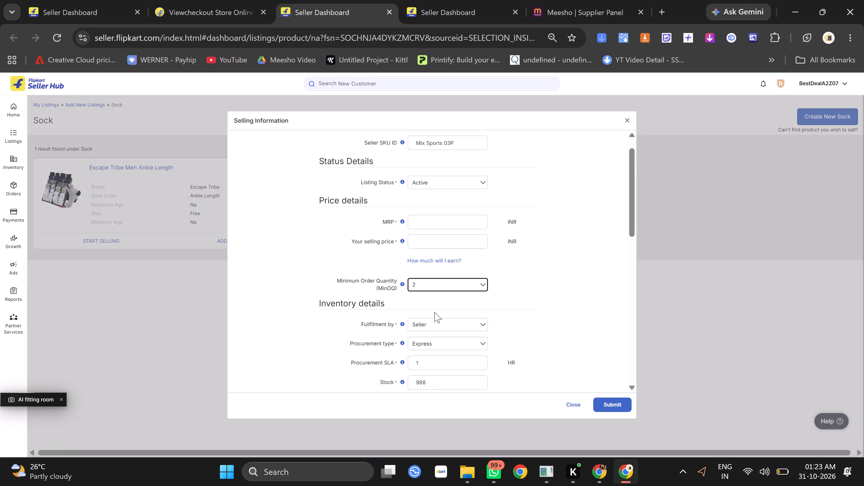
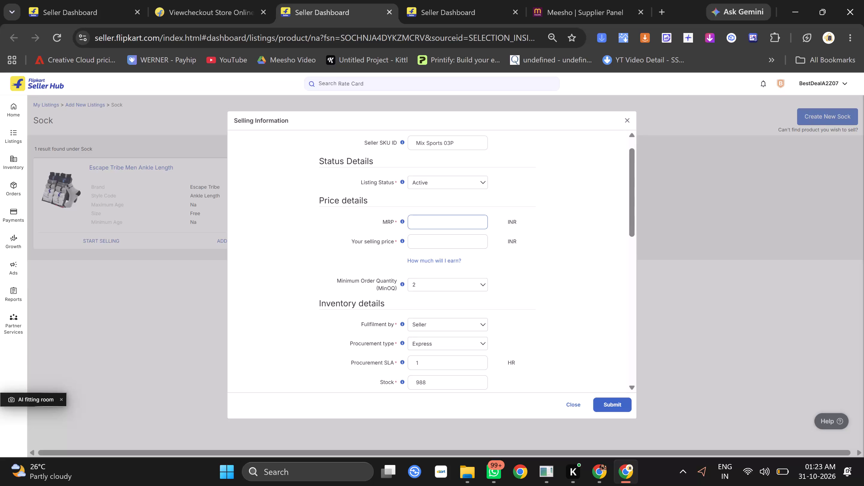
Enter 19 INR as the MRP and set the Minimum Order Quantity to 1 in the sock listing's selling information.
type("19")
left_click(442, 285)
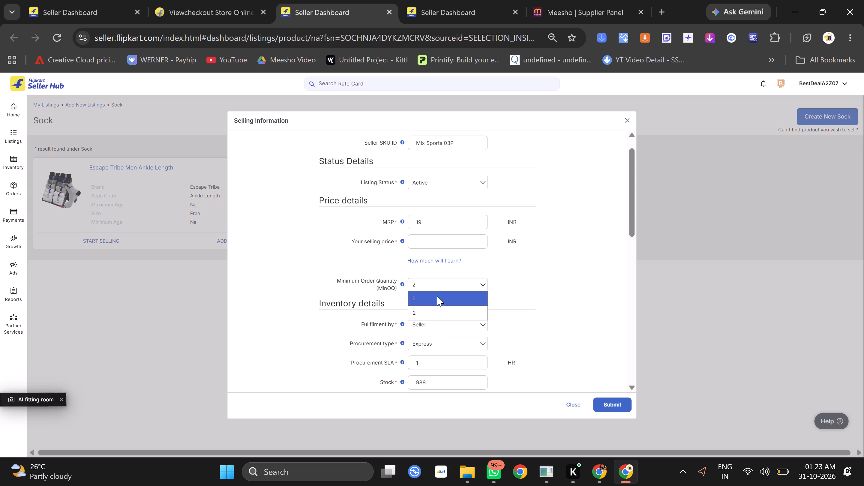
left_click(436, 299)
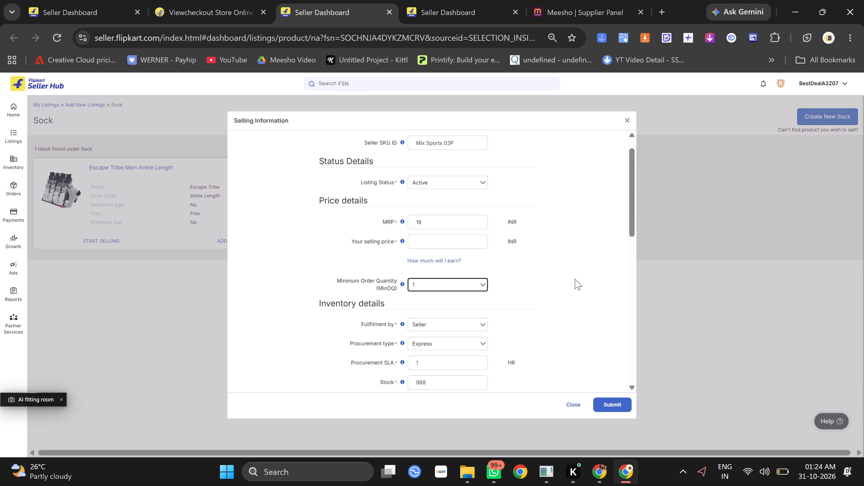
left_click(575, 279)
Set the sock listing's selling price to 149 INR.
left_click(450, 237)
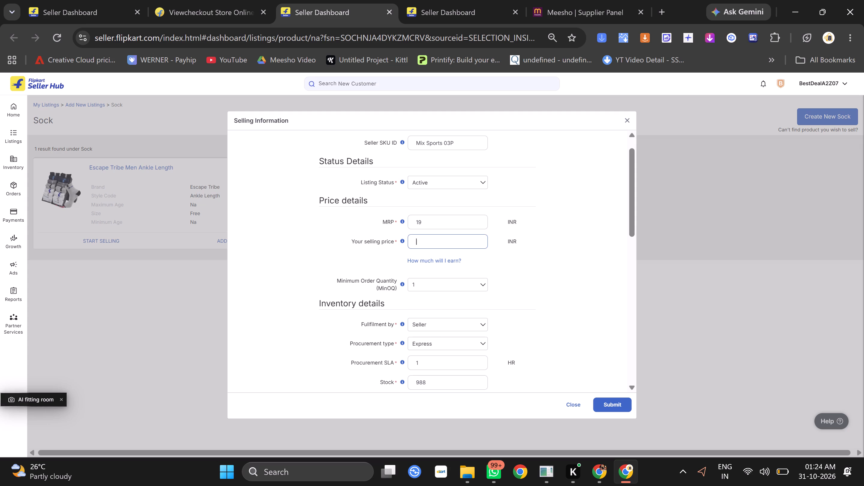
type("159")
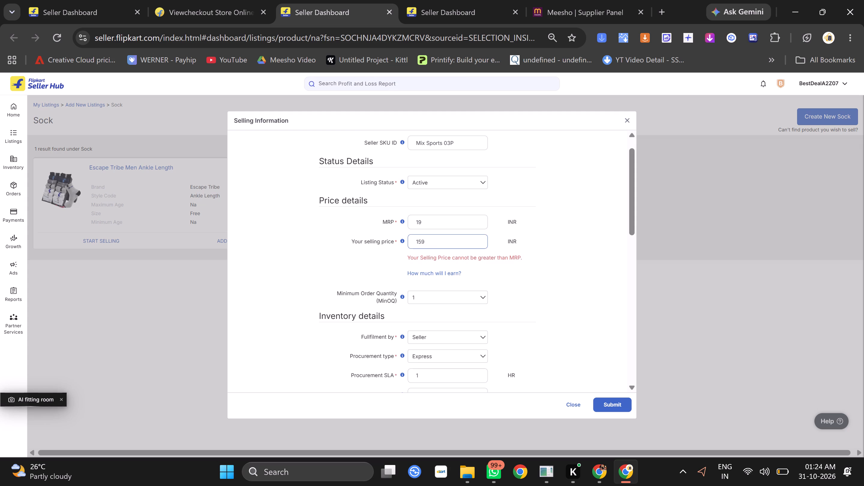
key("BackSpace")
key("BackSpace")
type("49")
Switch to the open brand approval application for Bahuzo.
left_click(425, 0)
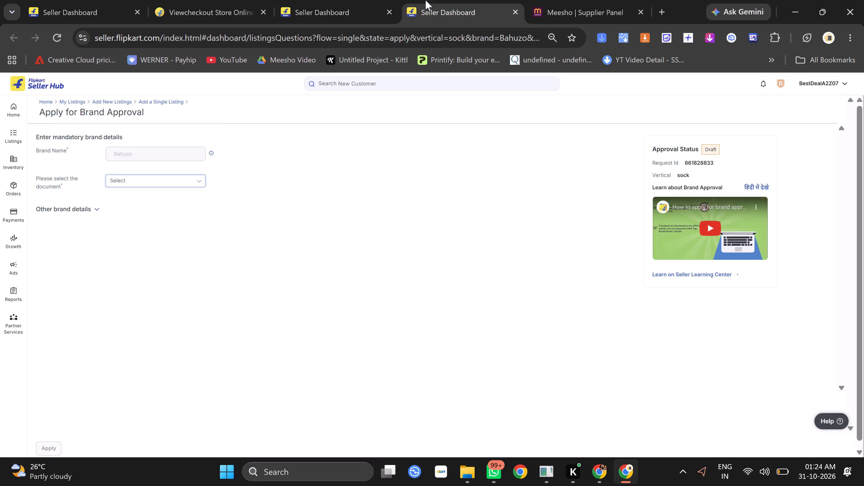
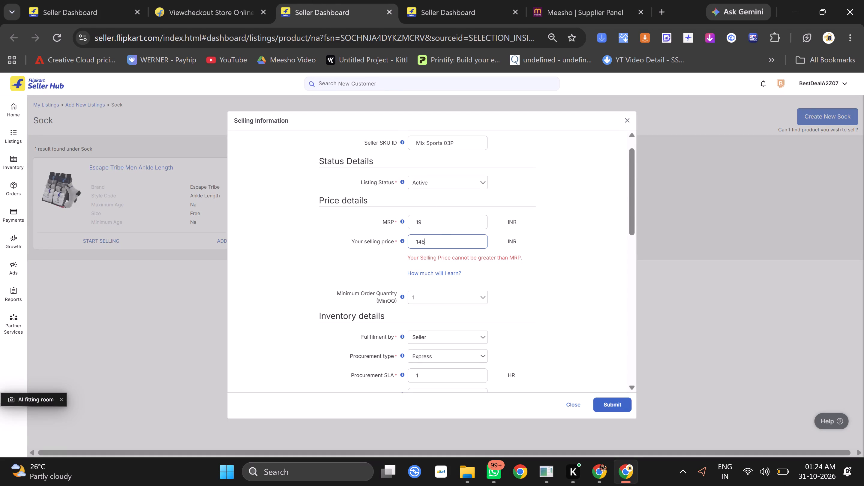
Set the MRP to 148 INR in the sock listing's price details.
left_click(441, 222)
key("BackSpace")
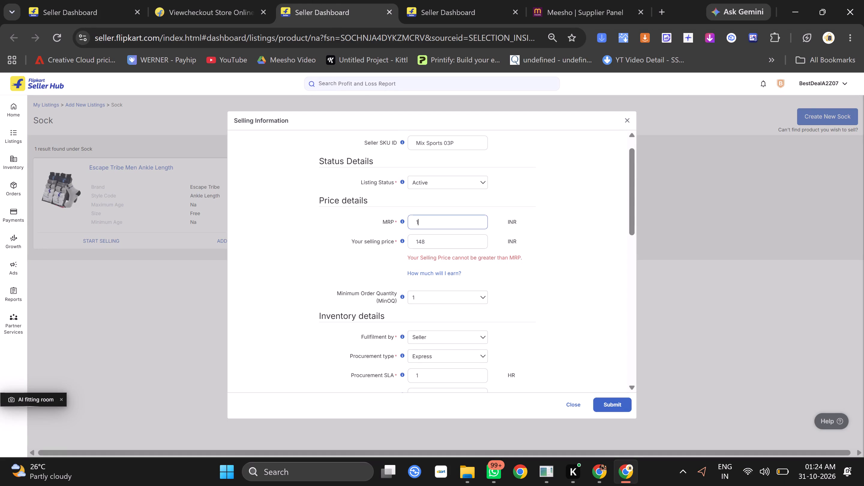
type("48")
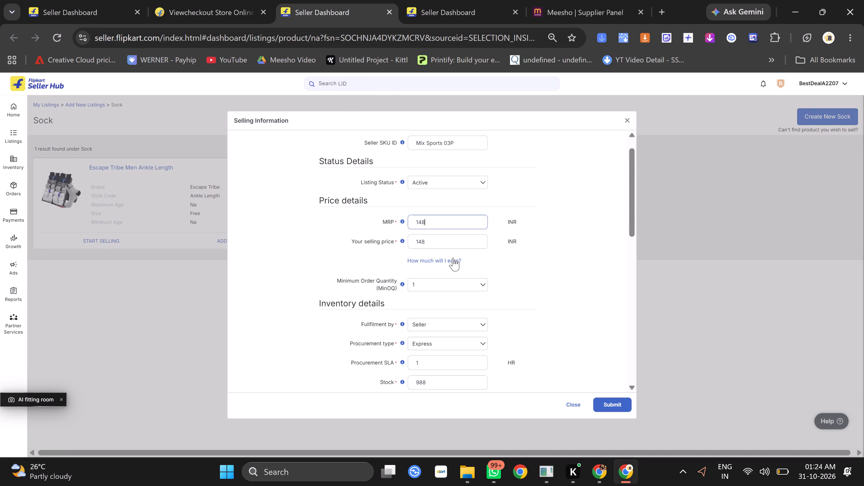
Edit the sock listing's selling price, removing its last digit.
left_click(452, 245)
key("BackSpace")
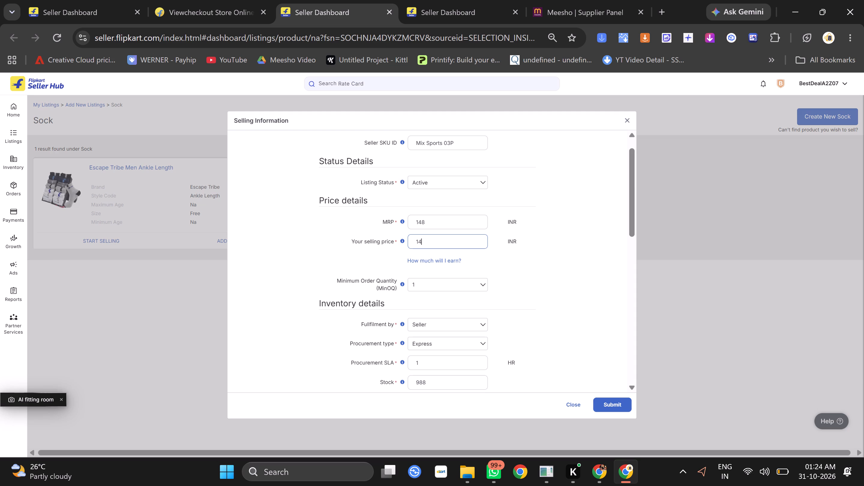
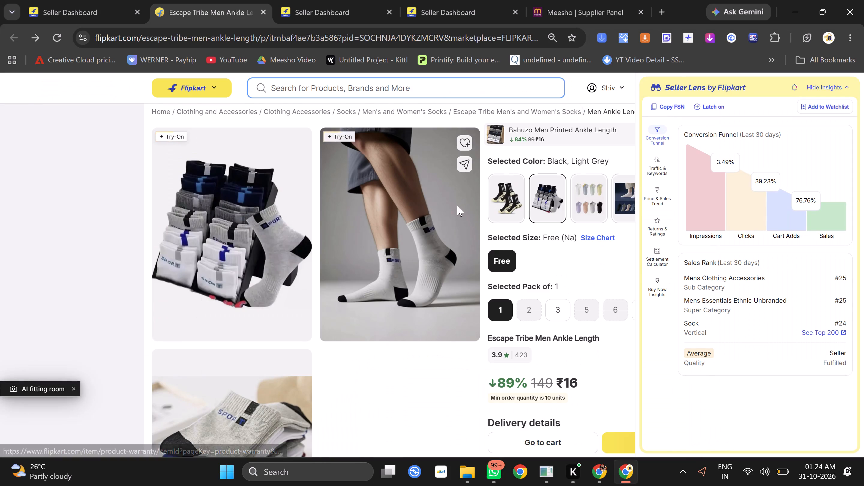
Review the other sellers' prices for the Escape Tribe Men Ankle Length socks on the Flipkart product page.
scroll(474, 247, "down", 2)
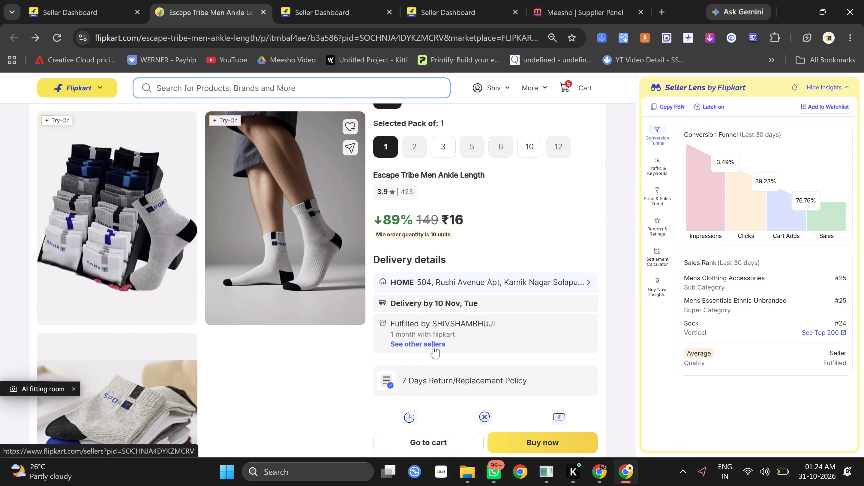
left_click(433, 346)
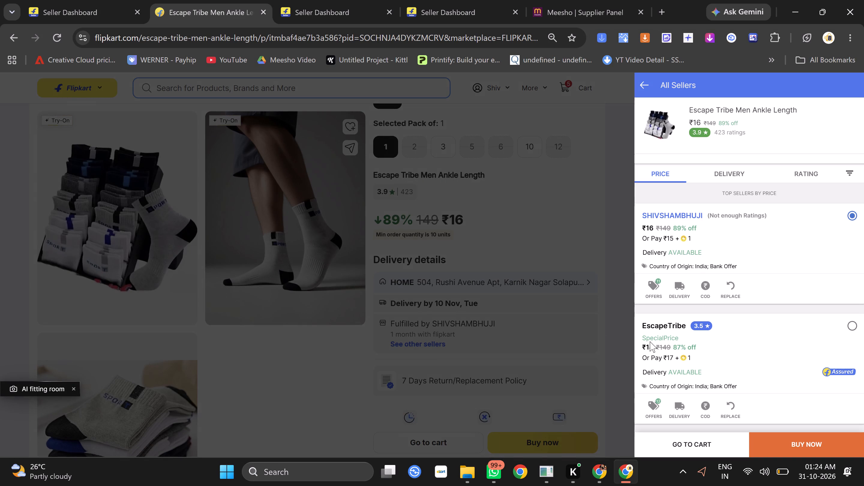
scroll(650, 341, "down", 3)
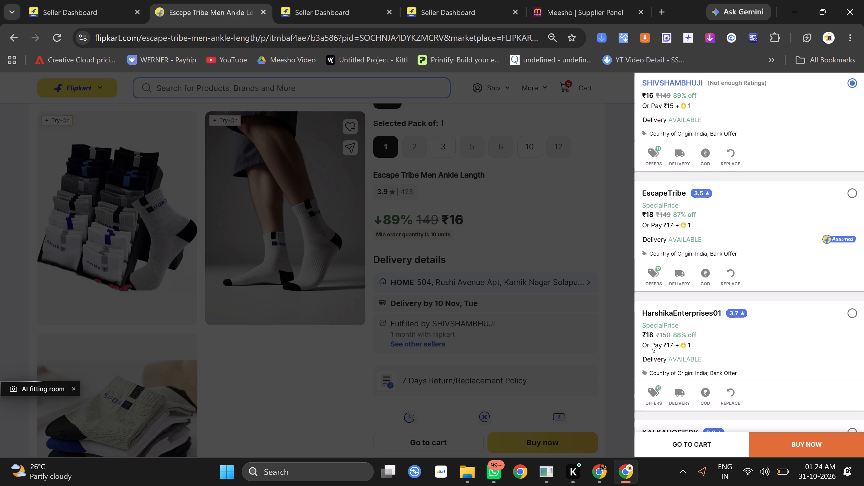
scroll(650, 341, "down", 8)
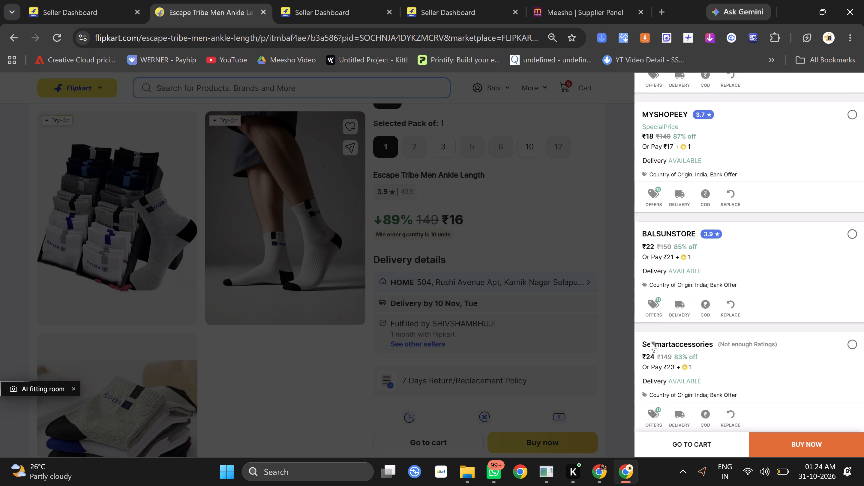
scroll(650, 341, "down", 8)
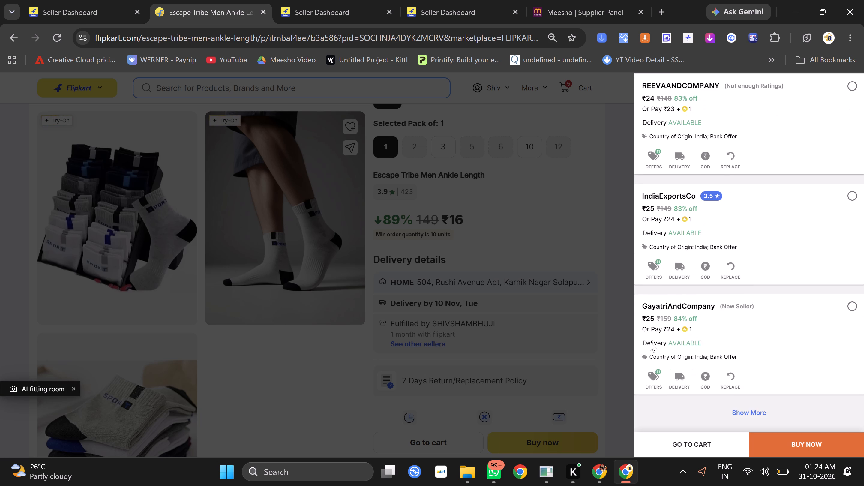
scroll(650, 341, "up", 10)
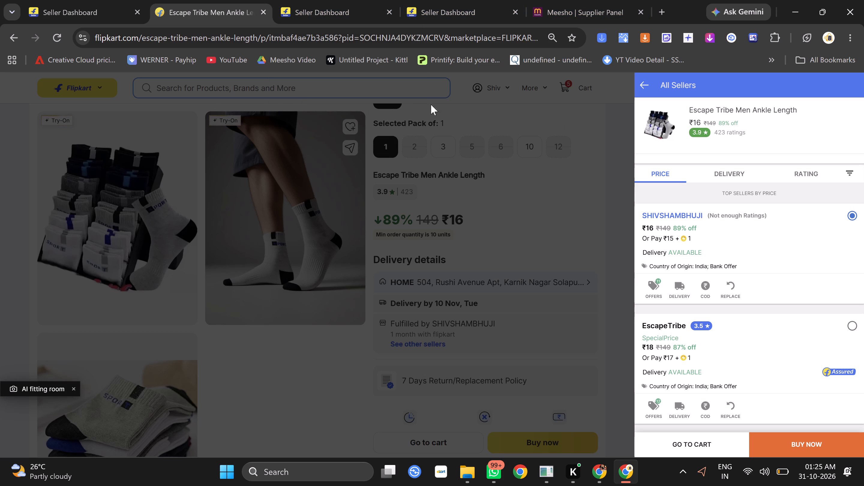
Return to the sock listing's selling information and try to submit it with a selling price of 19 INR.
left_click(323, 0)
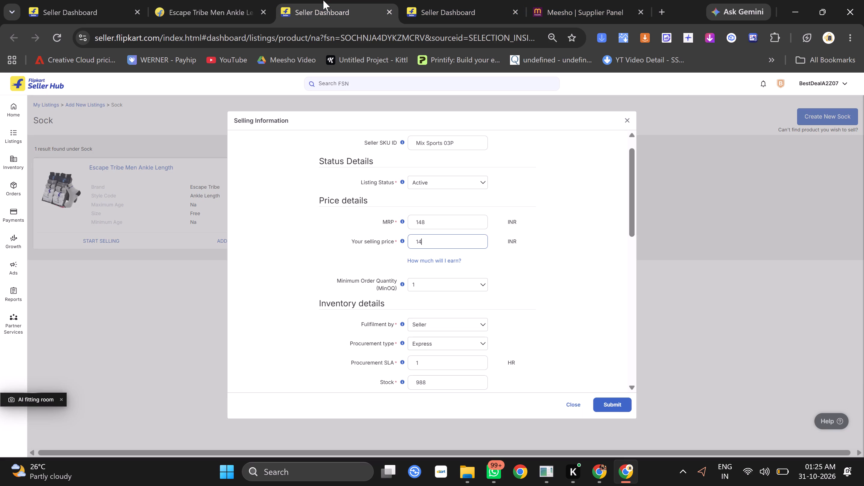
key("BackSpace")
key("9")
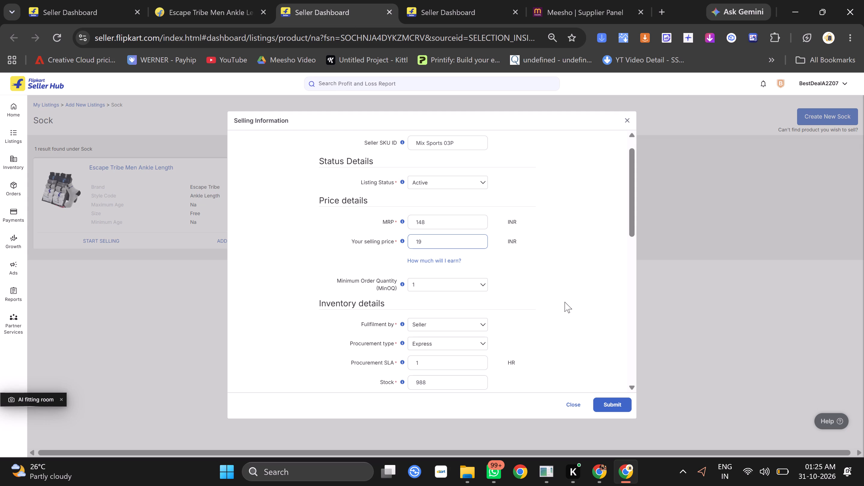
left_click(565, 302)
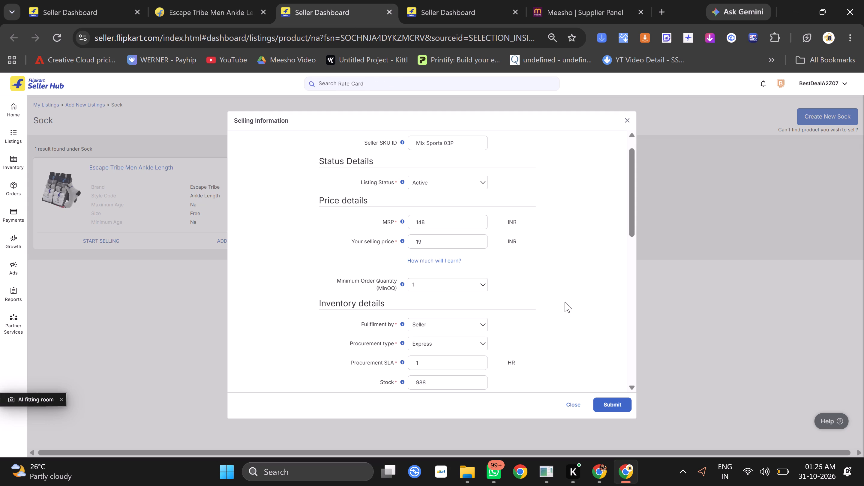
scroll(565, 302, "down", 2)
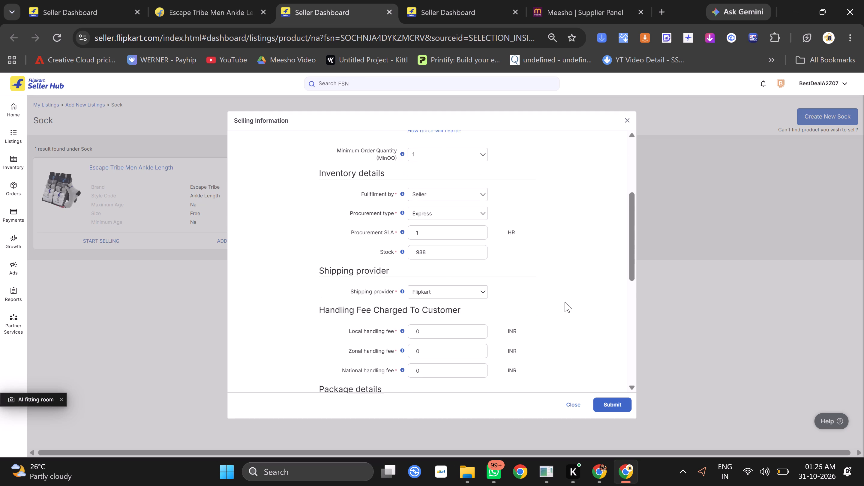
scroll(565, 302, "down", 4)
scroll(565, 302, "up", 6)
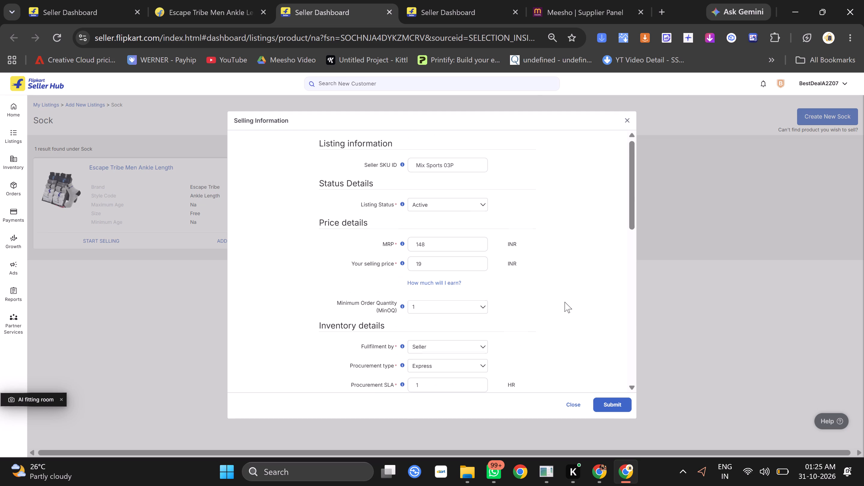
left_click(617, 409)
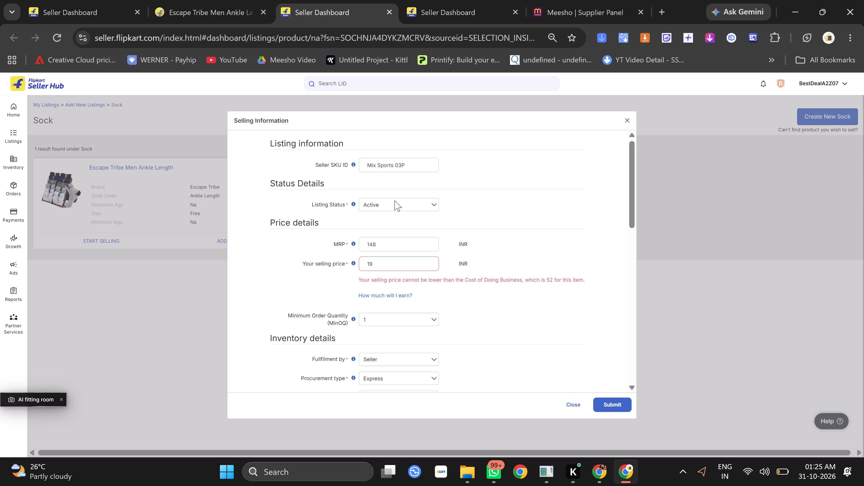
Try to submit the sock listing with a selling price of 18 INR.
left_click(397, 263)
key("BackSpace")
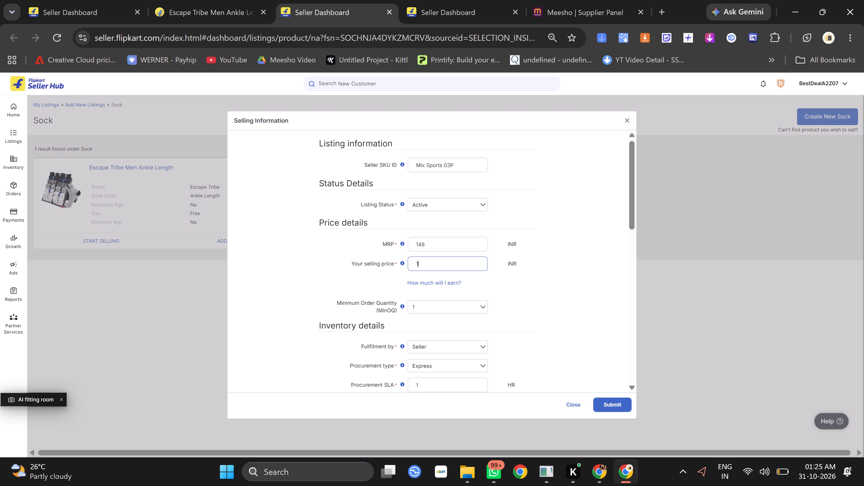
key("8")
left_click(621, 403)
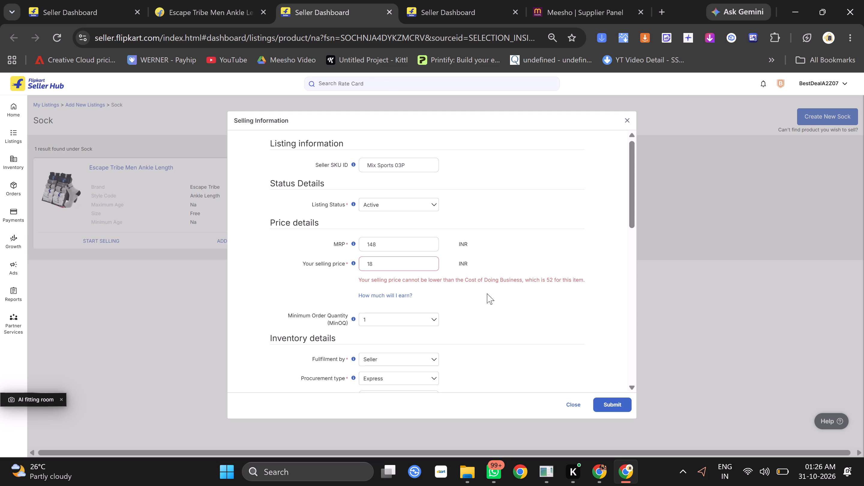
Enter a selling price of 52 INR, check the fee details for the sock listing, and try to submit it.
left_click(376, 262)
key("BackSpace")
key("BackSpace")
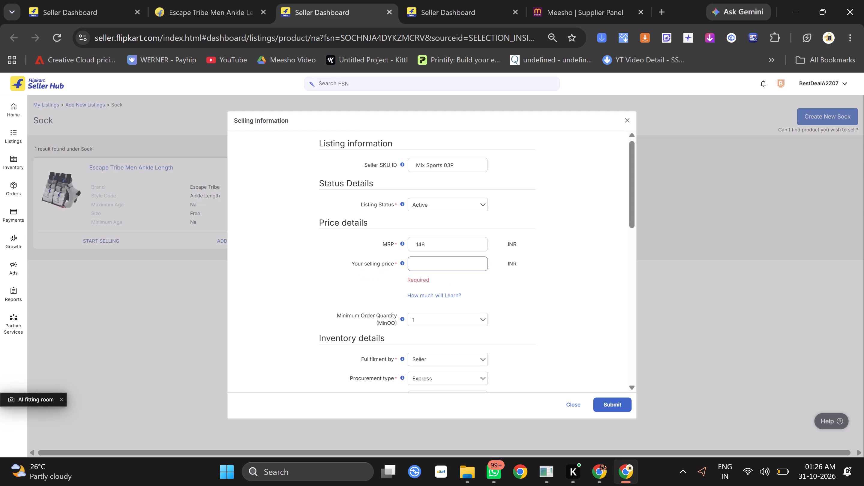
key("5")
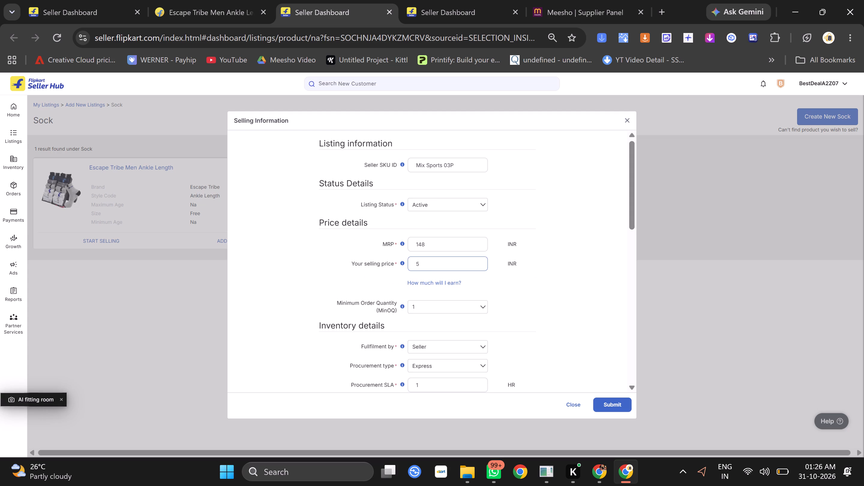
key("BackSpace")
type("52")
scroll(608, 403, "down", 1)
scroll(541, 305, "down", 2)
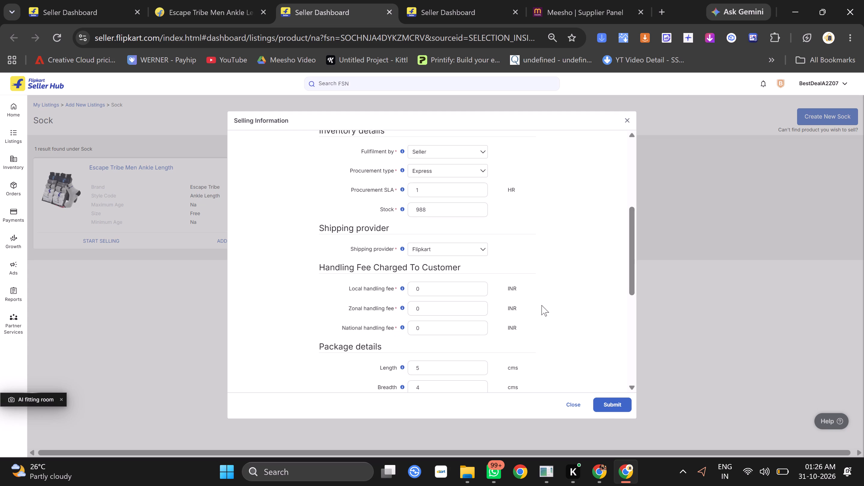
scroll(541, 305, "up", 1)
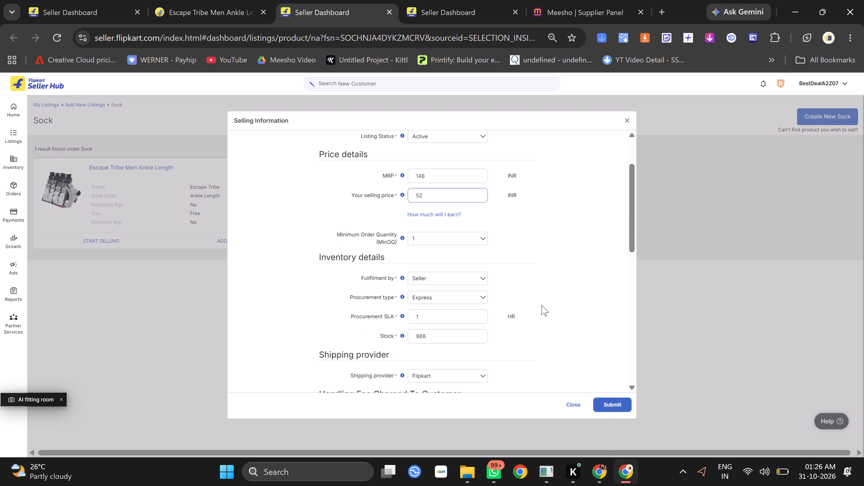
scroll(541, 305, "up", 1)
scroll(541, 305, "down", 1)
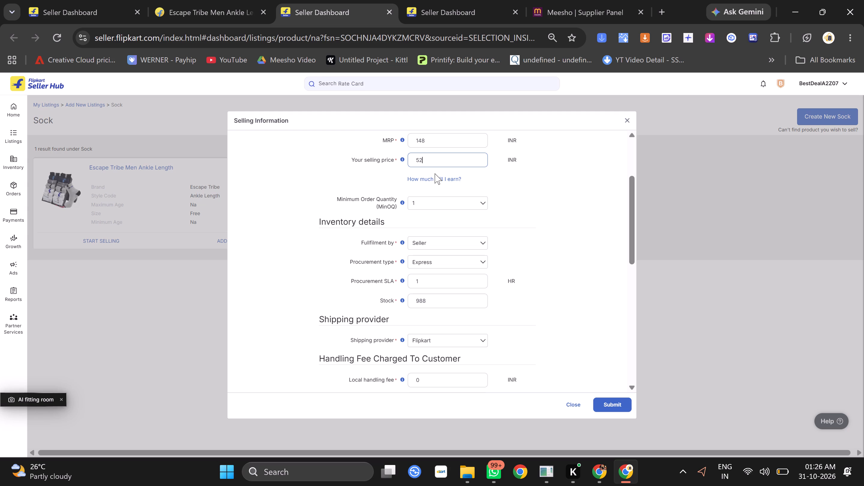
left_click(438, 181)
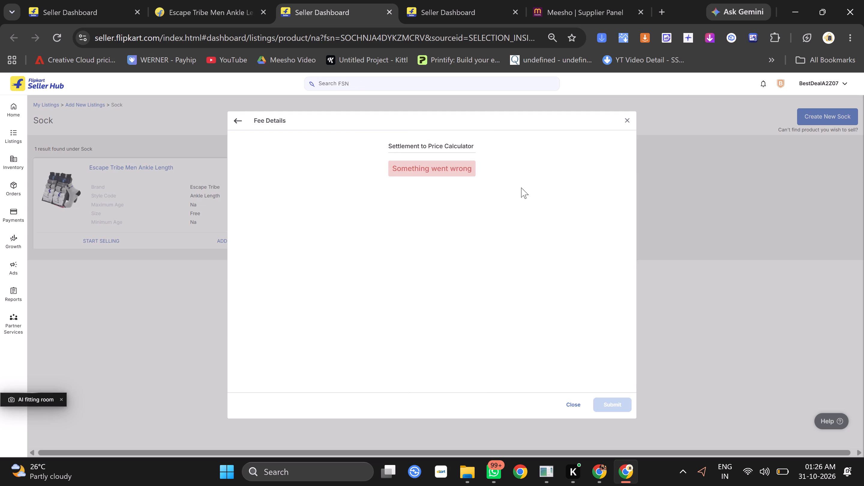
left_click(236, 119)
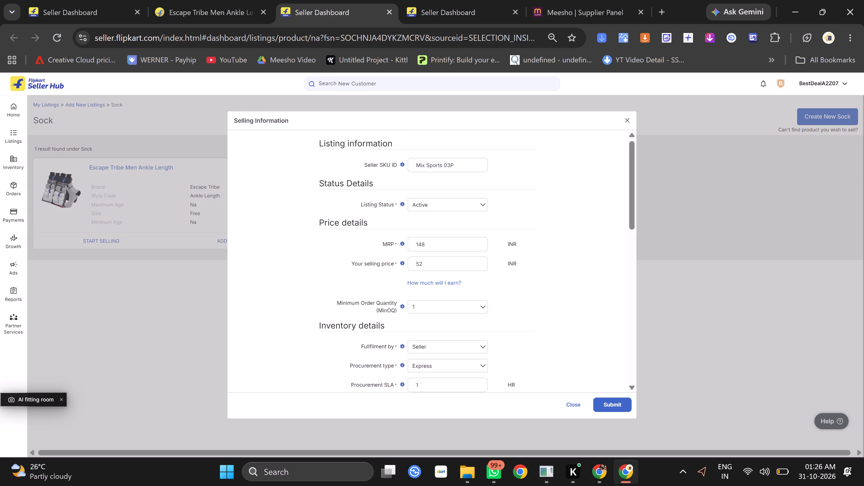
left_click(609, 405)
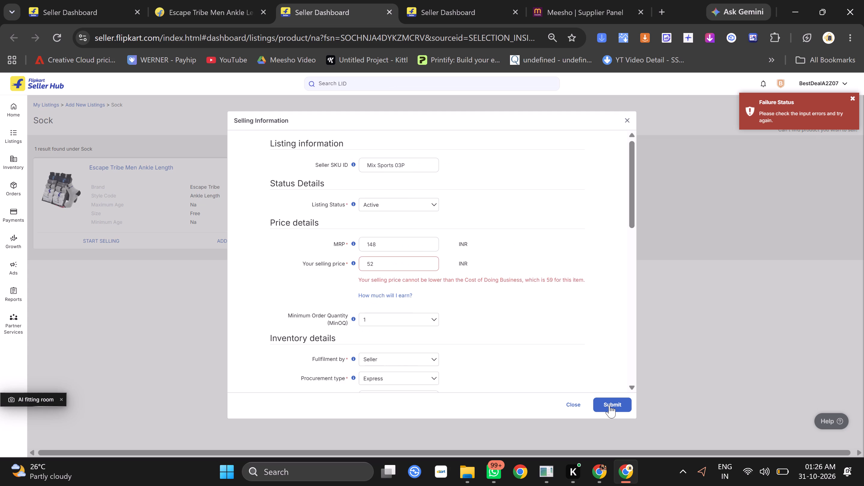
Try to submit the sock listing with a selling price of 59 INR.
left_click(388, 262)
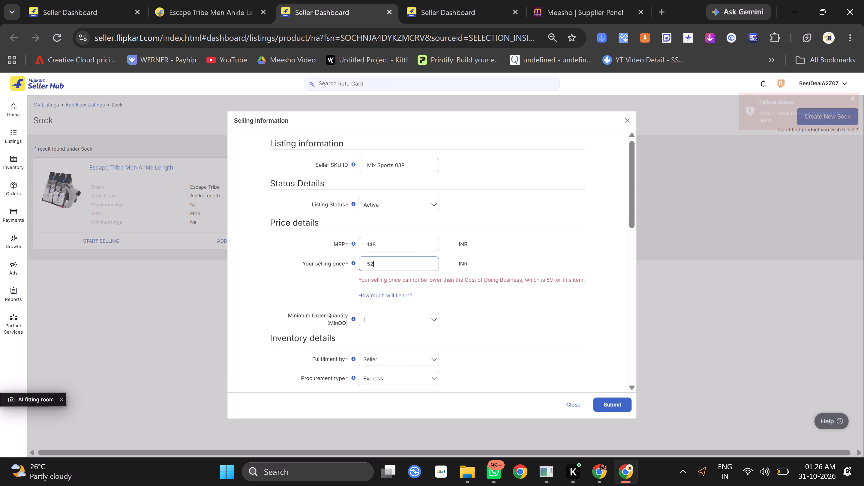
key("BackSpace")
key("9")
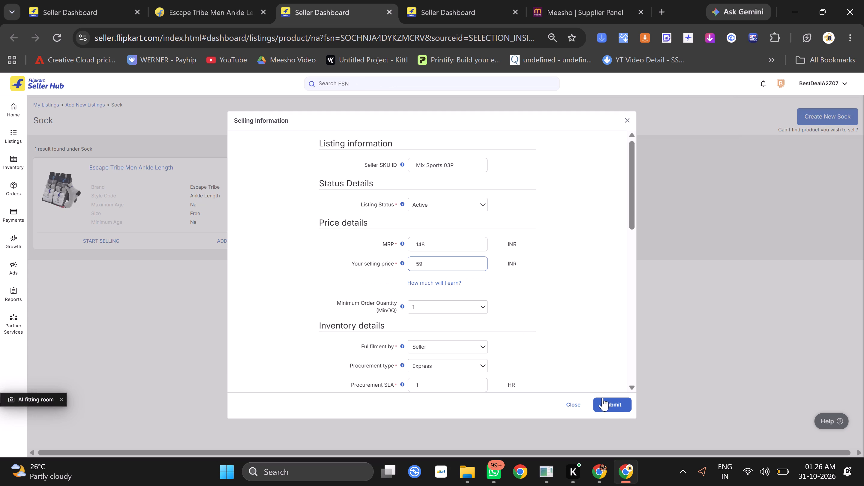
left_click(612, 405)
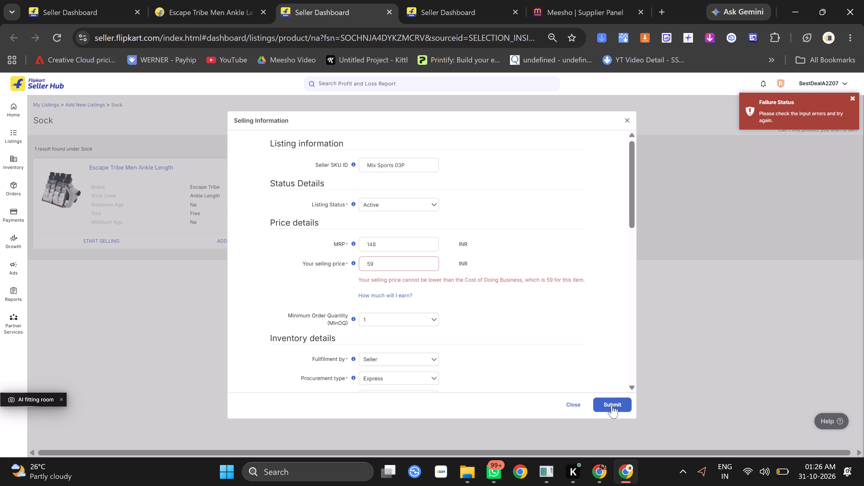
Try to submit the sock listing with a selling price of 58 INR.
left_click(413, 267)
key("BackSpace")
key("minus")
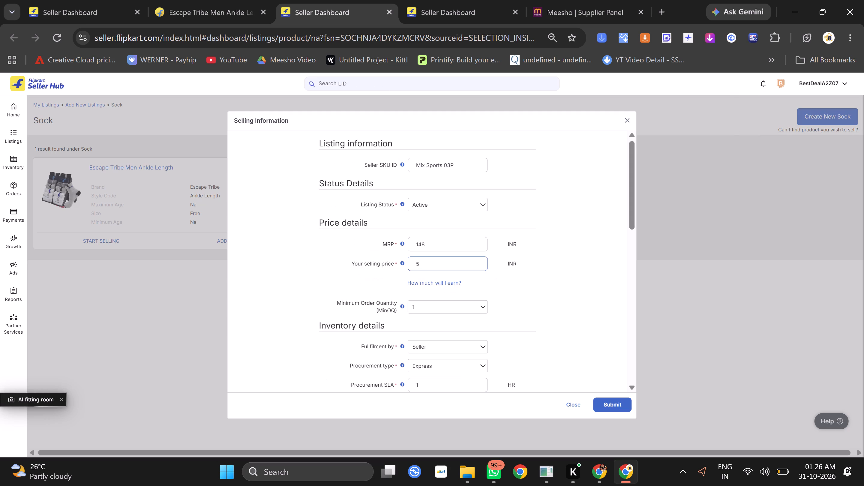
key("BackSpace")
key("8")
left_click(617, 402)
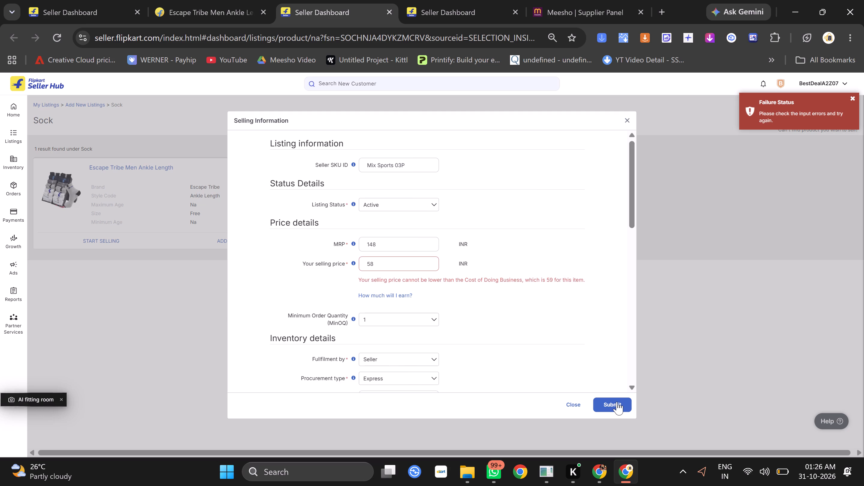
Set the sock listing's selling price to 60 INR.
key("BackSpace")
key("BackSpace")
key("BackSpace")
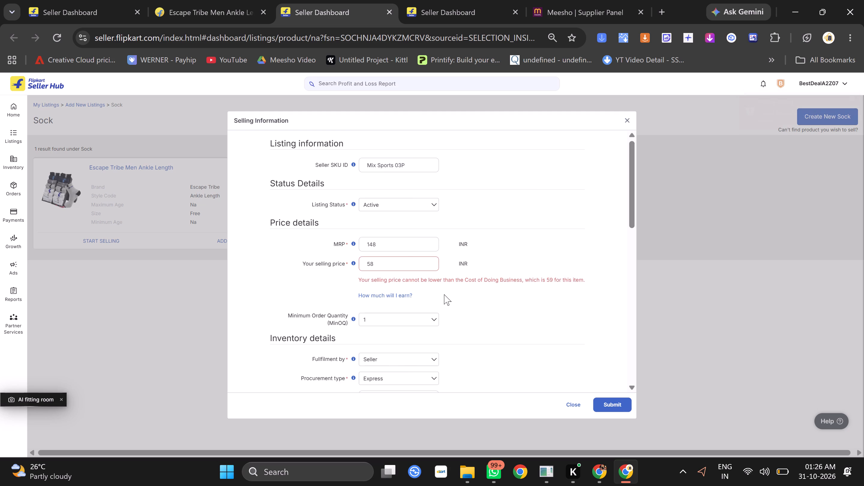
left_click(403, 264)
key("BackSpace")
key("BackSpace")
key("BackSpace")
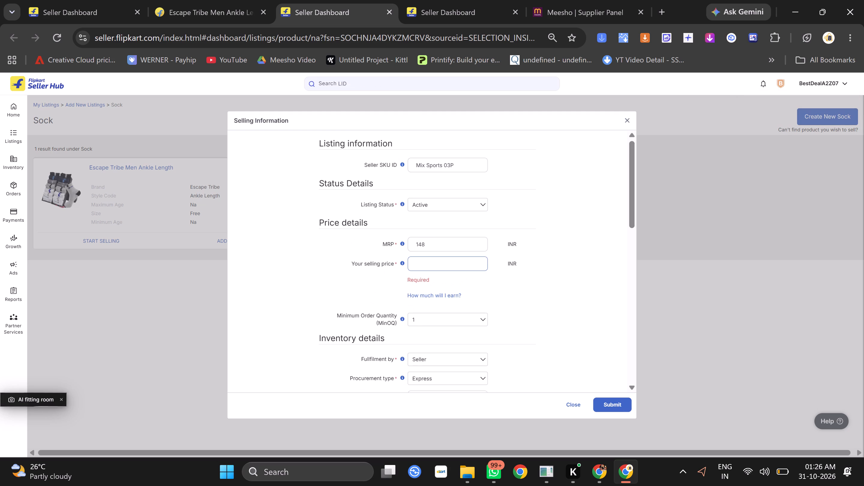
type("60")
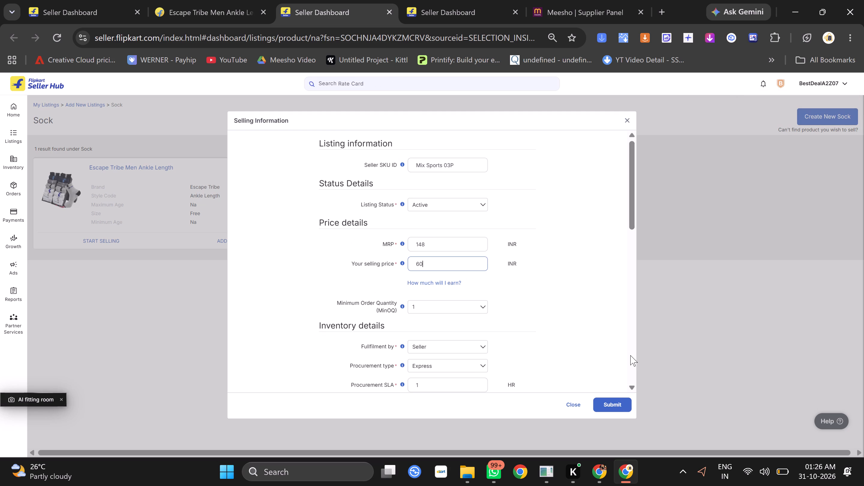
Submit the Escape Tribe sock listing.
left_click(610, 405)
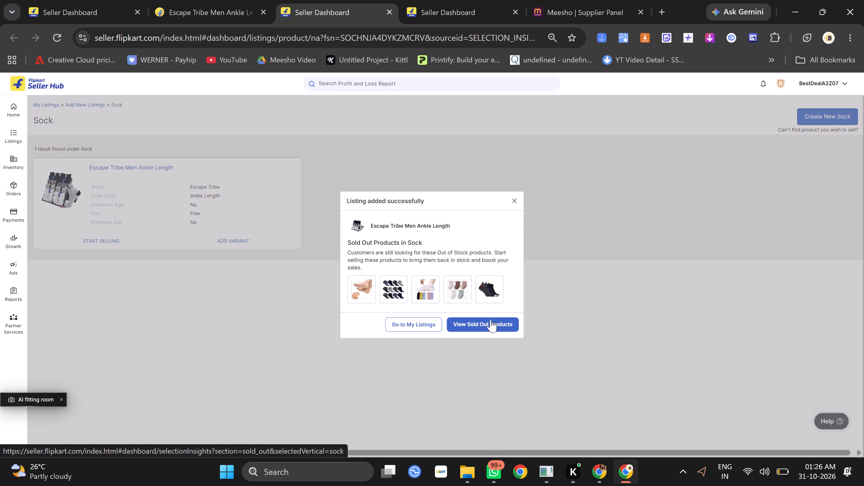
Open My Listings and look through the active listings on the first page and on page 3.
left_click(433, 324)
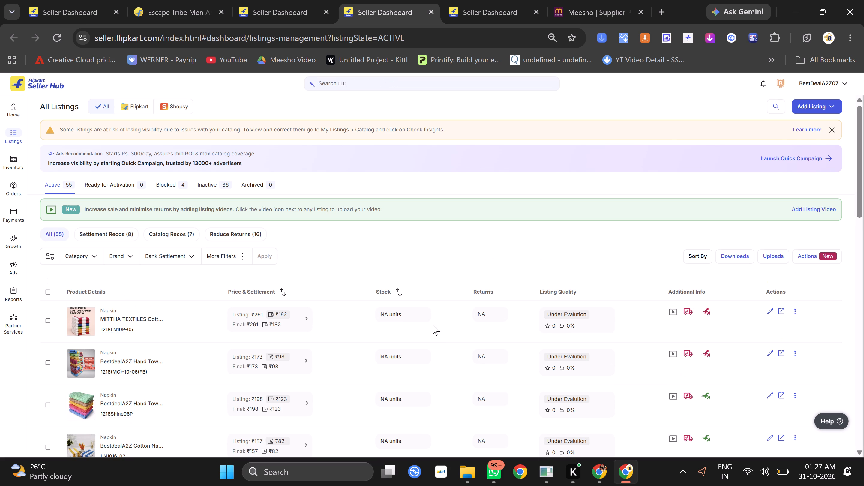
scroll(433, 324, "down", 4)
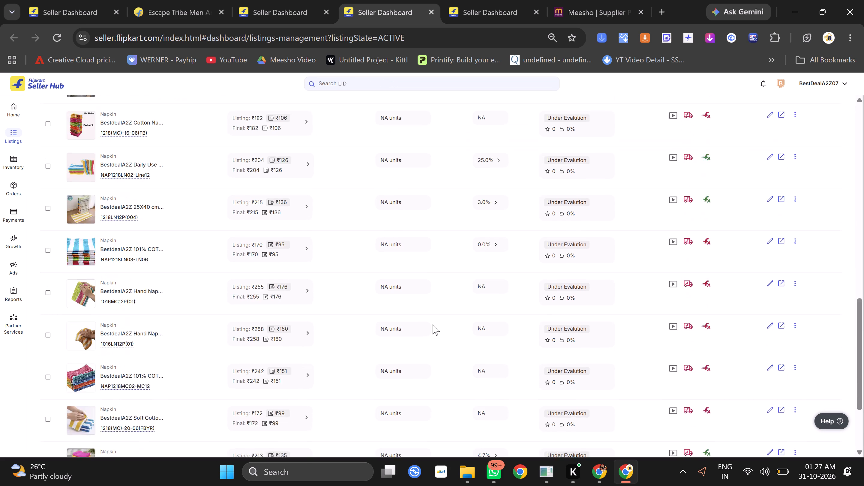
scroll(433, 324, "down", 5)
left_click(96, 421)
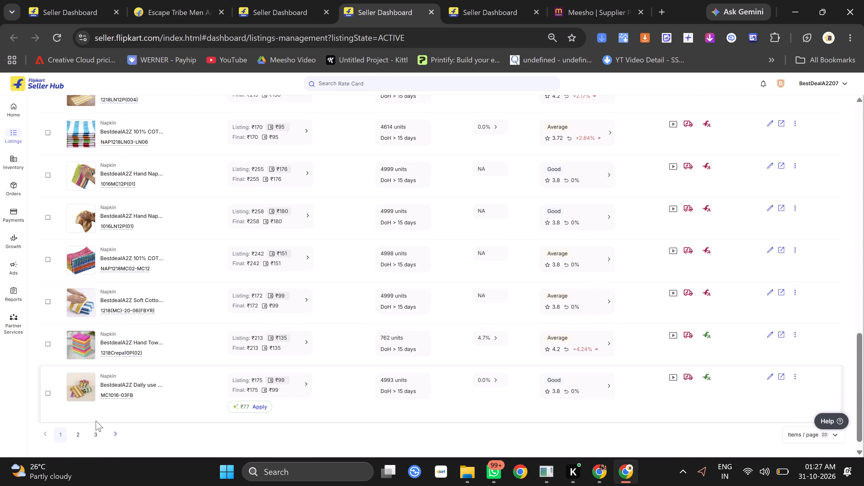
left_click(96, 432)
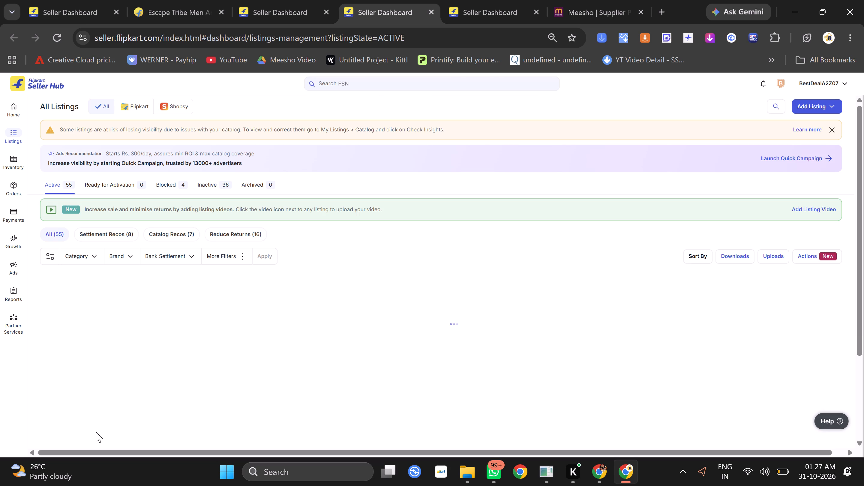
scroll(160, 361, "down", 5)
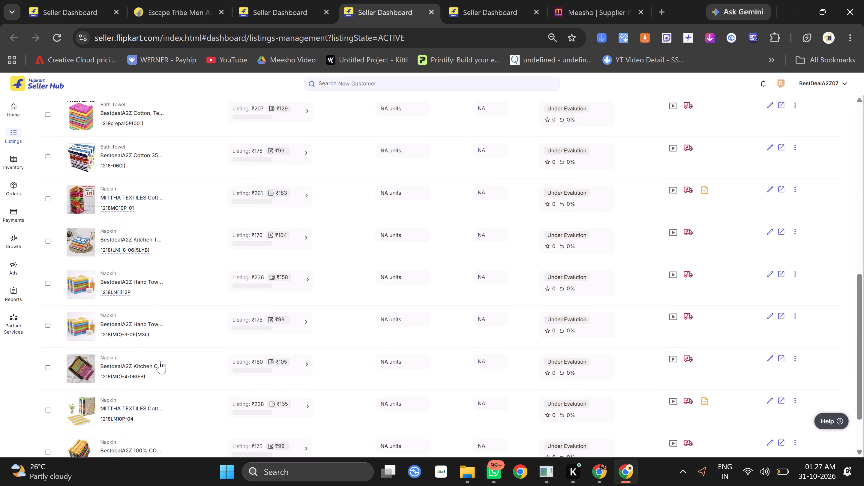
scroll(160, 361, "down", 6)
scroll(160, 361, "up", 6)
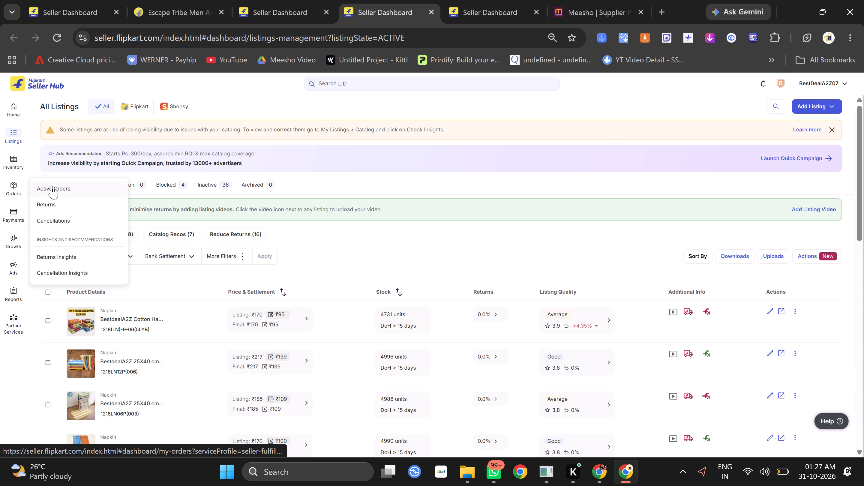
View the seller account's active orders.
left_click(52, 186)
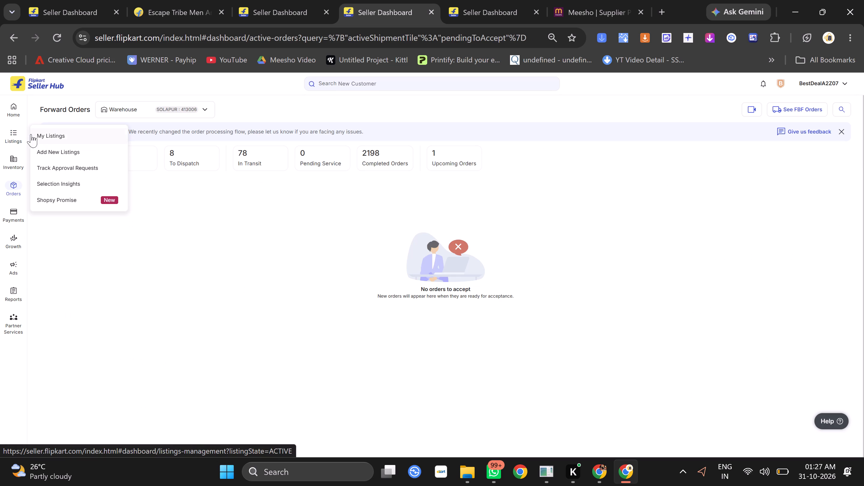
Return to Selection Insights and save the Escape Tribe Men Ankle Length product.
left_click(166, 0)
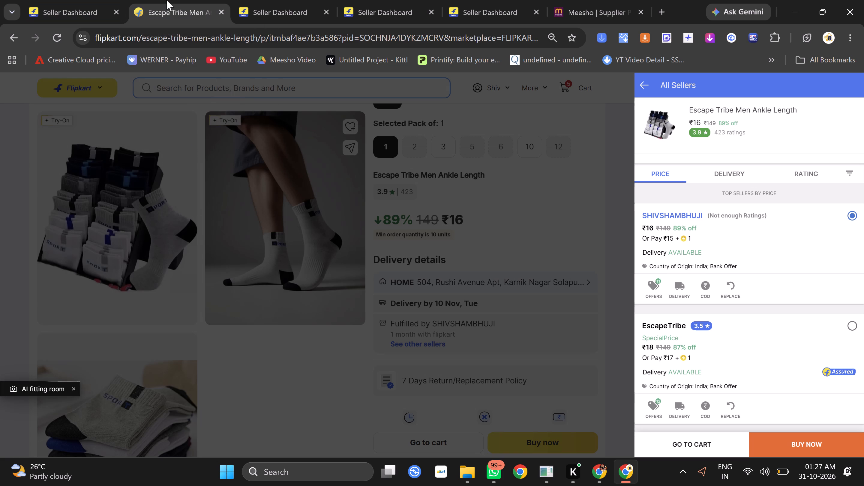
left_click(44, 0)
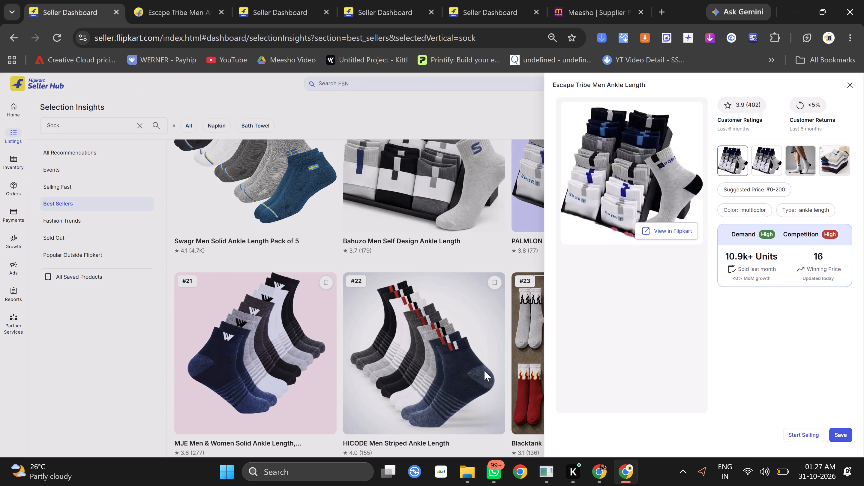
left_click(841, 434)
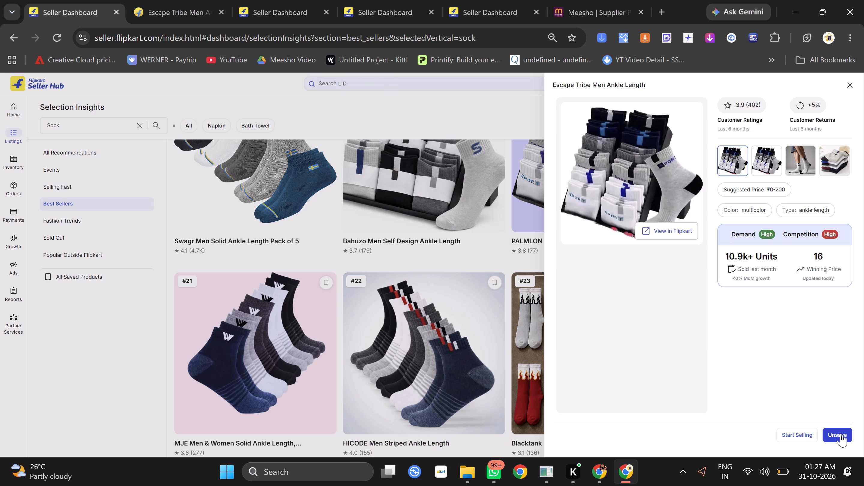
Start another selling form for the Escape Tribe Men Ankle Length product and enter Mix Sports as its Seller SKU ID.
left_click(794, 433)
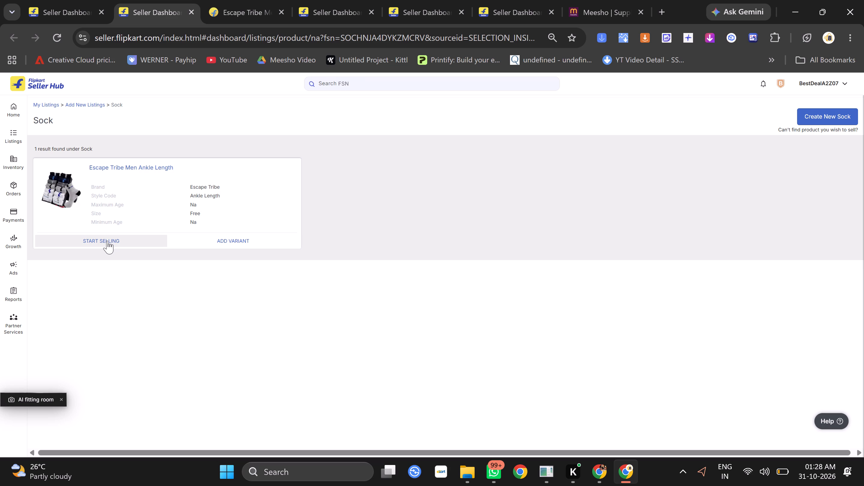
left_click(101, 238)
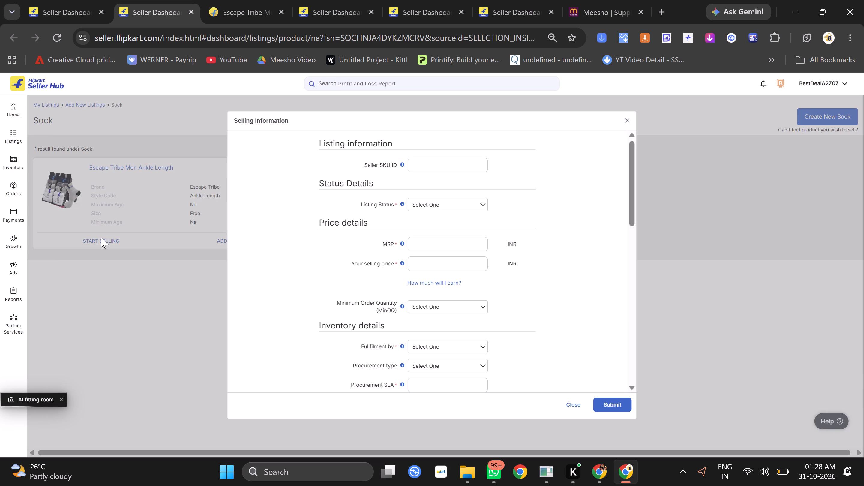
left_click(436, 167)
type("mi")
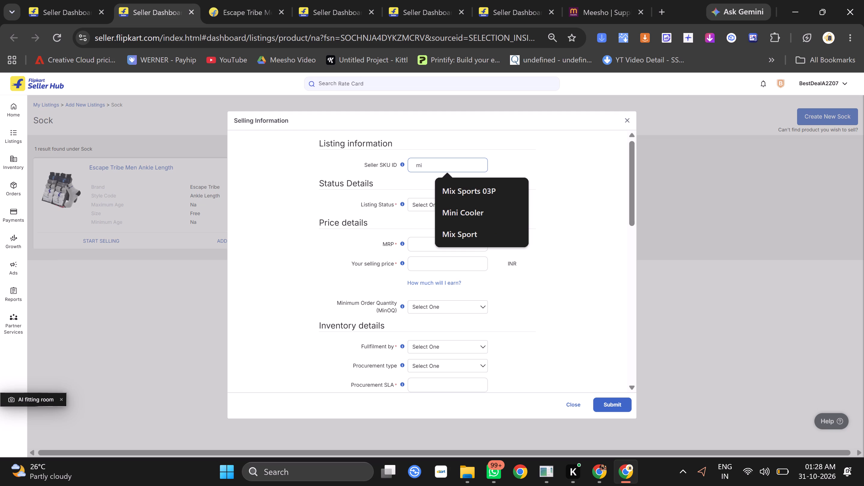
key("BackSpace")
key("BackSpace")
key("BackSpace")
type("Mix")
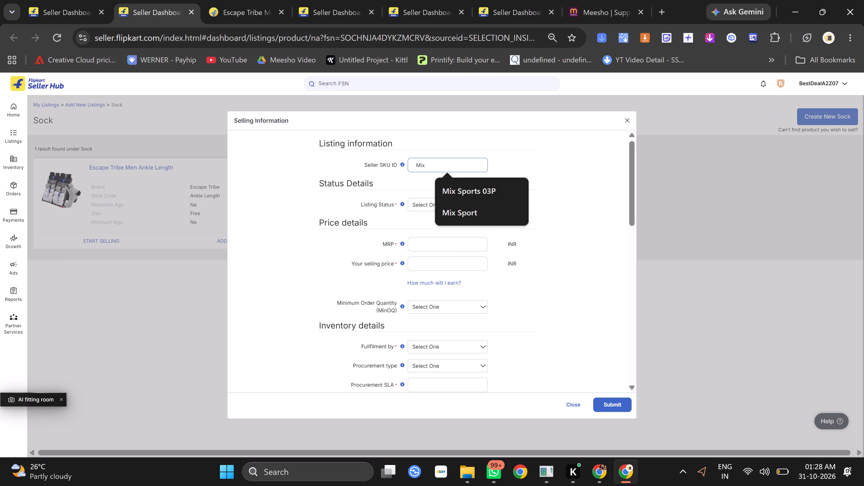
key("space")
key("BackSpace")
type("Sports")
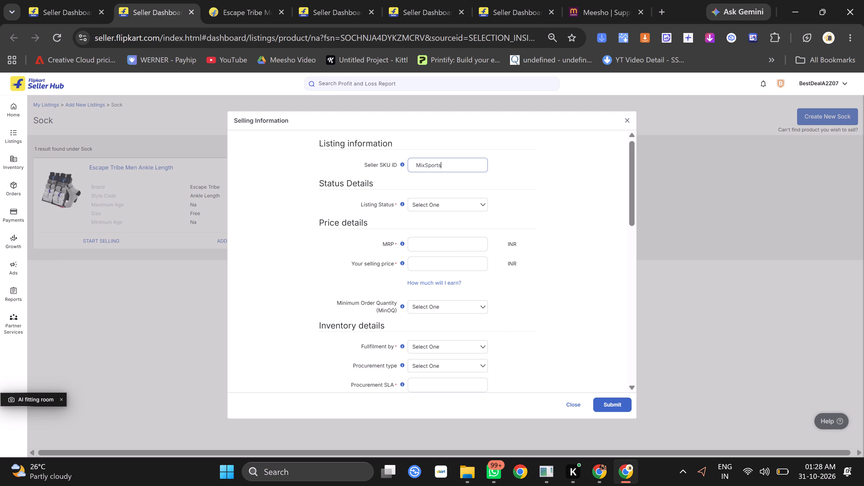
type("03P")
key("BackSpace")
key("BackSpace")
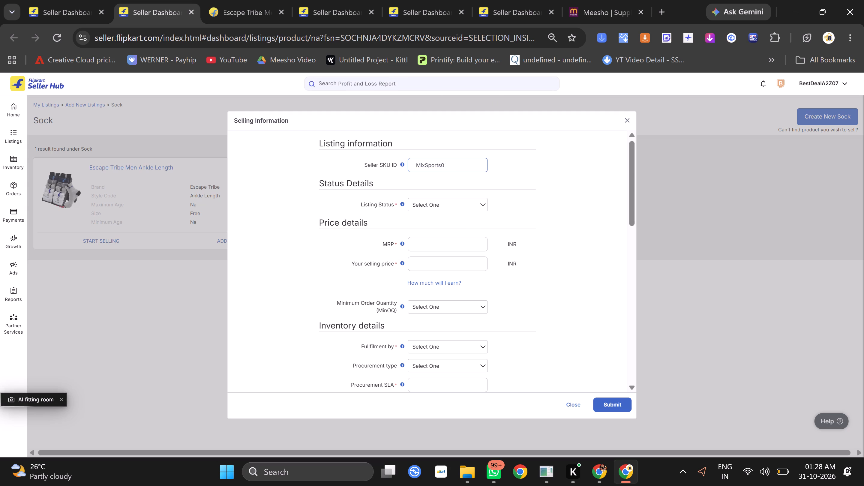
key("BackSpace")
key("Left")
key("Left")
key("Left")
key("Left")
key("Left")
key("Left")
key("space")
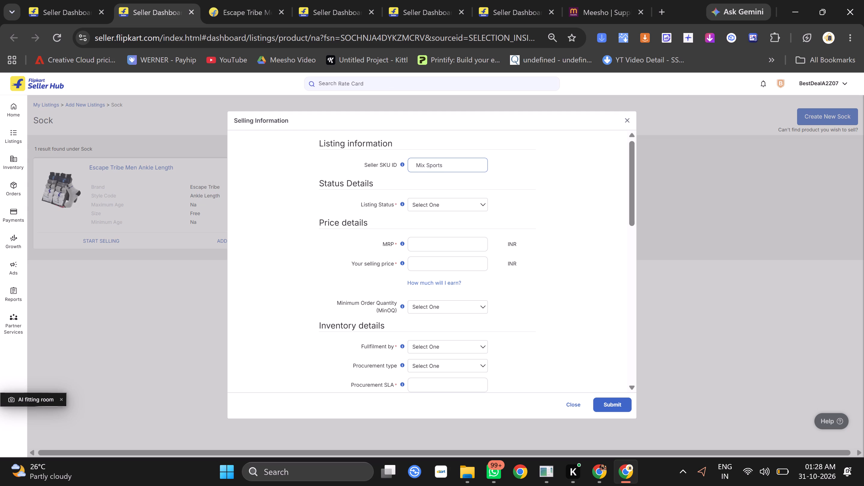
Set the new sock listing's status to Active.
left_click(452, 203)
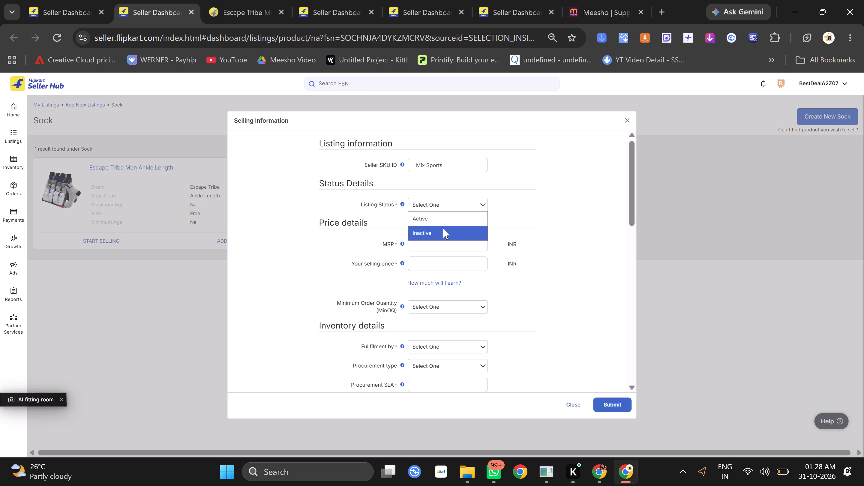
left_click(441, 225)
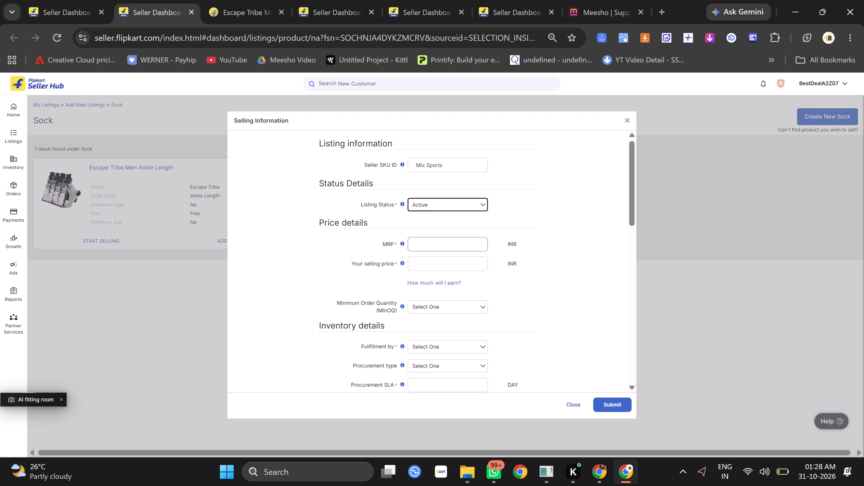
Set the sock listing's MRP to 149 INR and its selling price to 19 INR.
left_click(439, 241)
type("159")
key("BackSpace")
key("BackSpace")
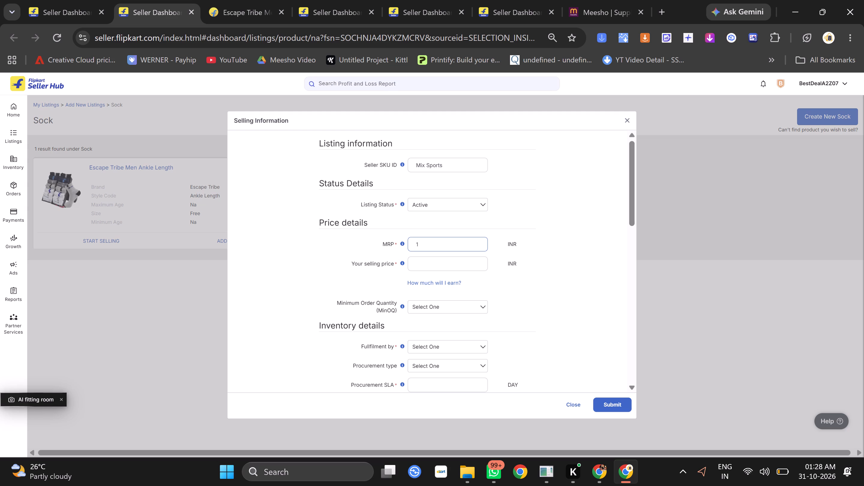
type("79")
key("BackSpace")
key("BackSpace")
type("49")
left_click(444, 262)
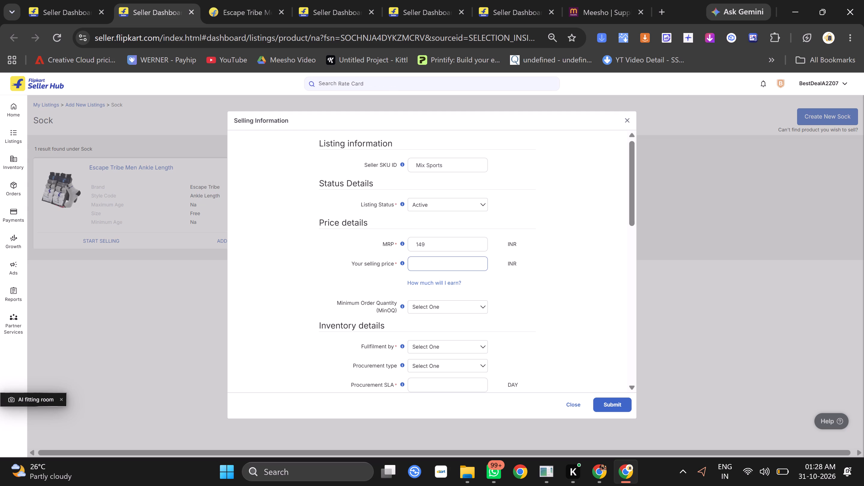
type("19")
Choose a minimum order quantity for the sock listing.
left_click(464, 305)
left_click(448, 322)
Choose Flipkart as the shipping provider and set the local, zonal and national handling fees to 0 INR.
scroll(448, 322, "down", 4)
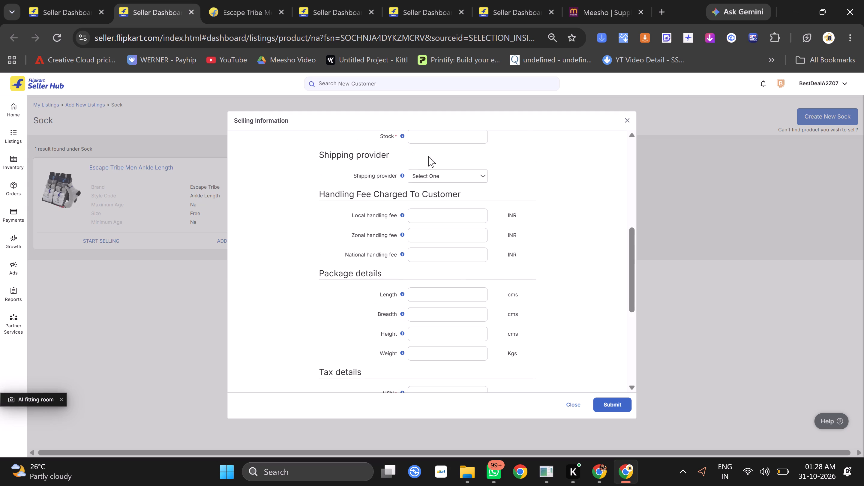
left_click(441, 180)
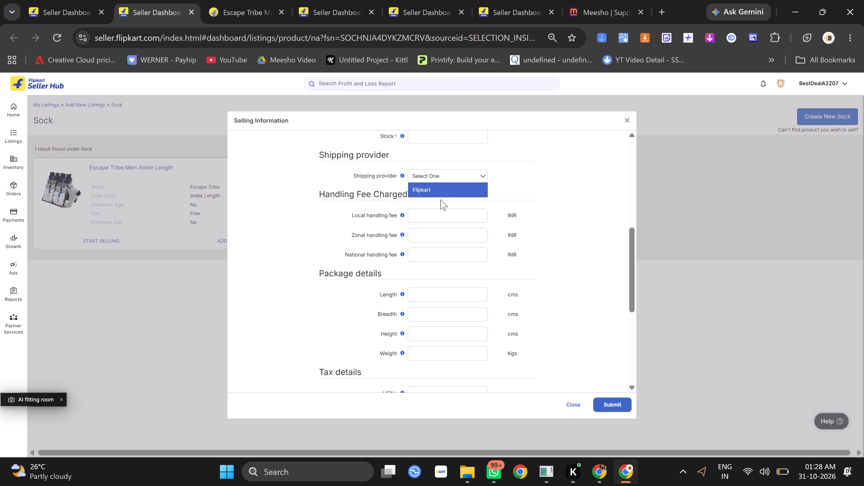
left_click(443, 193)
left_click(437, 219)
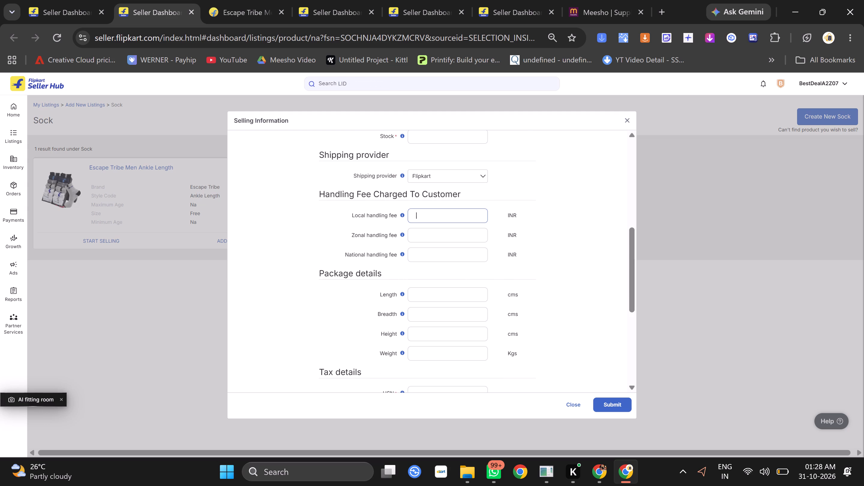
key("0")
key("Tab")
key("0")
key("Tab")
key("0")
key("Tab")
Fill in the package details with length 5 cm, breadth 4 cm, height 1 cm and weight 0.1 kg.
key("5")
key("Tab")
key("4")
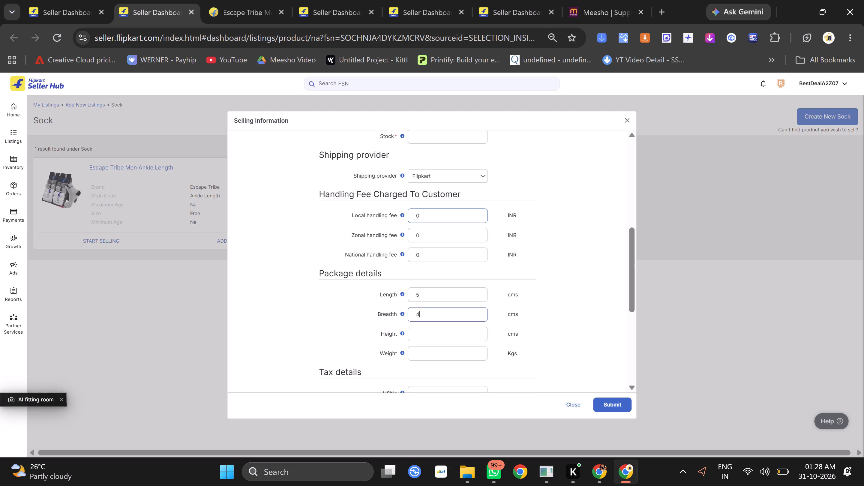
key("Tab")
key("1")
key("Tab")
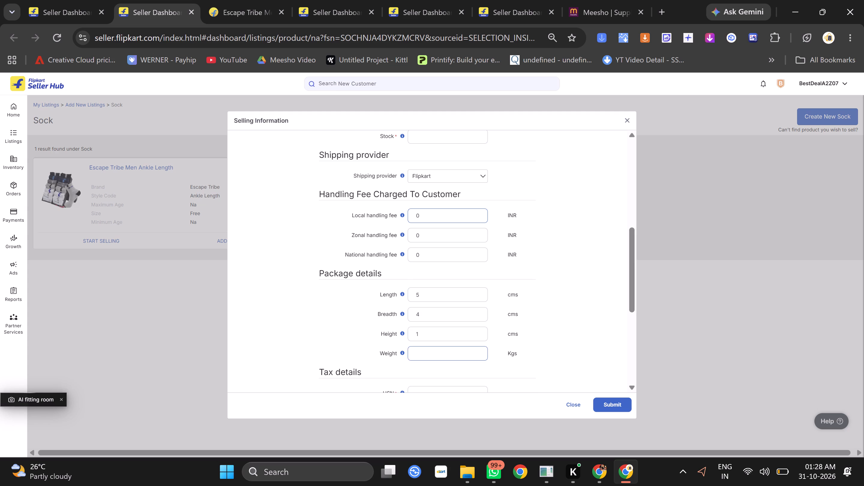
type("0.21")
key("BackSpace")
key("BackSpace")
key("1")
key("Tab")
key("Tab")
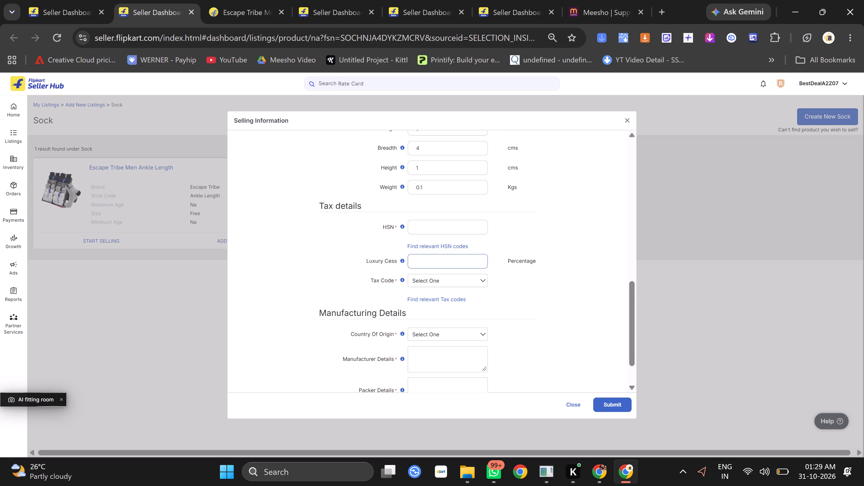
Fill in the sock listing's tax details with the cotton HSN code 61159500 and the tax code GST_APPAREL.
left_click(421, 228)
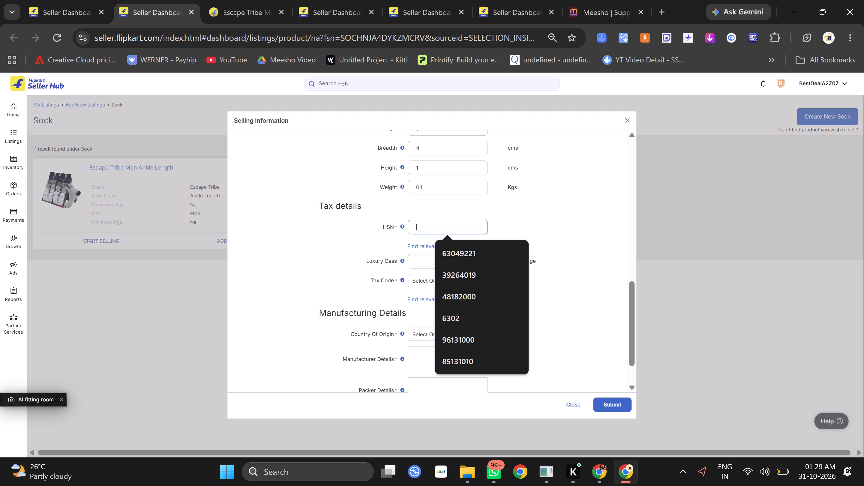
left_click(421, 228)
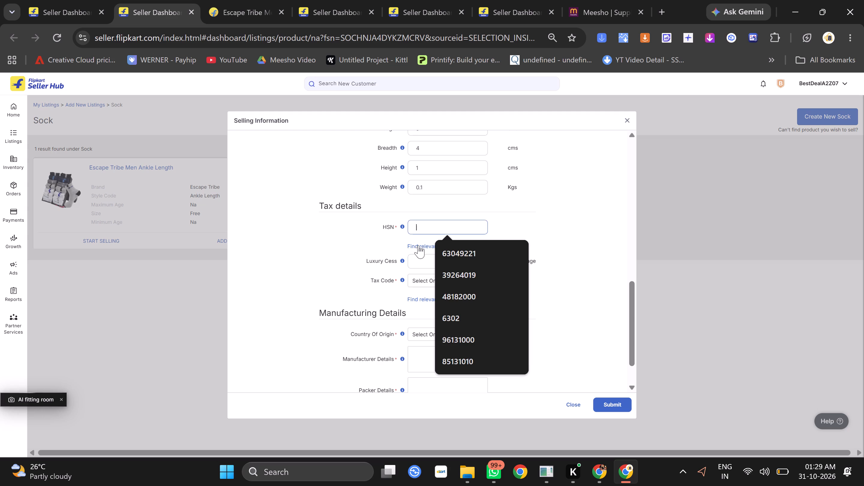
left_click(418, 245)
scroll(418, 245, "down", 1)
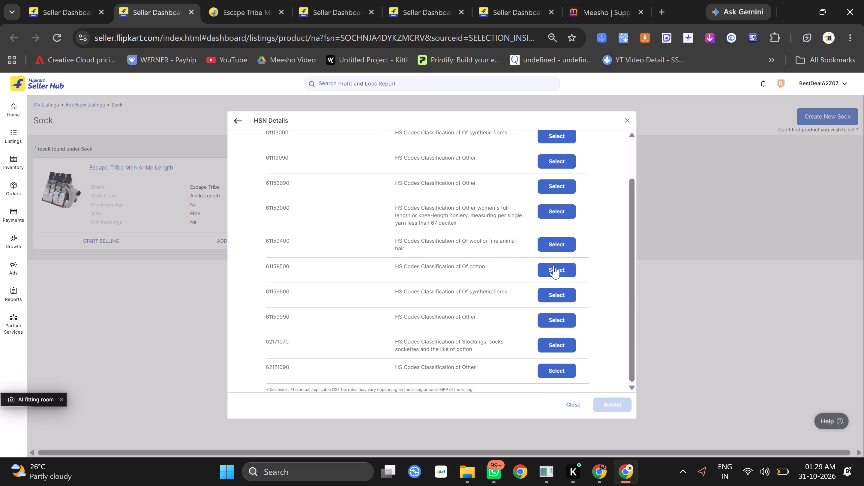
left_click(555, 266)
left_click(439, 208)
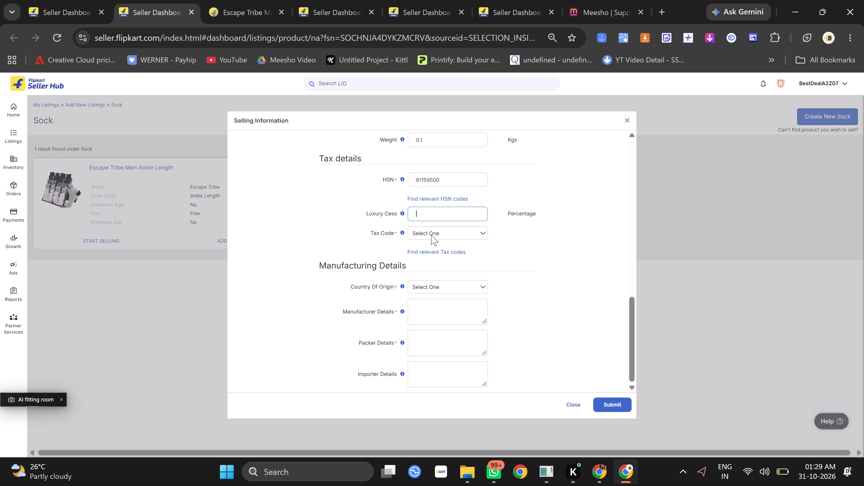
left_click(433, 232)
left_click(445, 160)
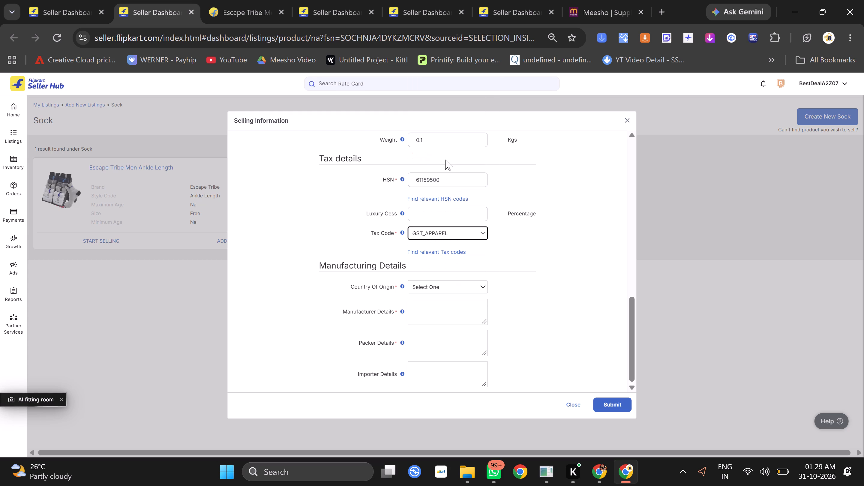
Set the sock listing's country of origin to India.
scroll(451, 230, "down", 1)
left_click(436, 283)
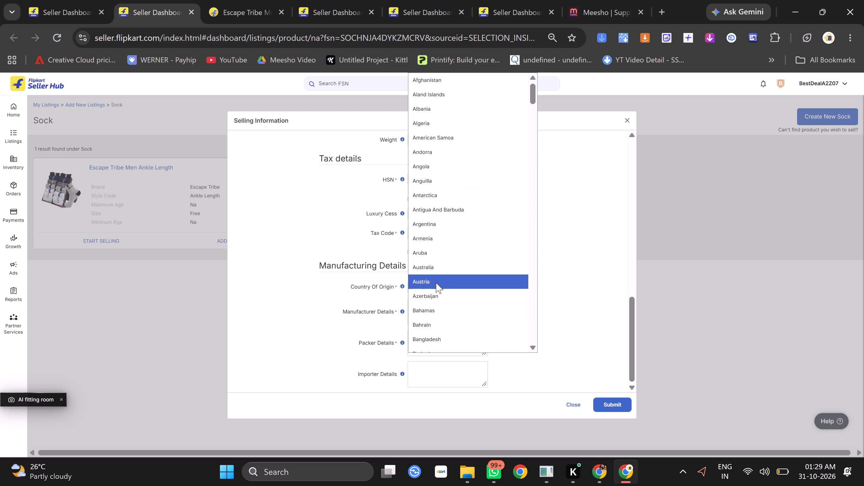
scroll(436, 283, "up", 6)
scroll(474, 208, "up", 8)
scroll(474, 208, "down", 1)
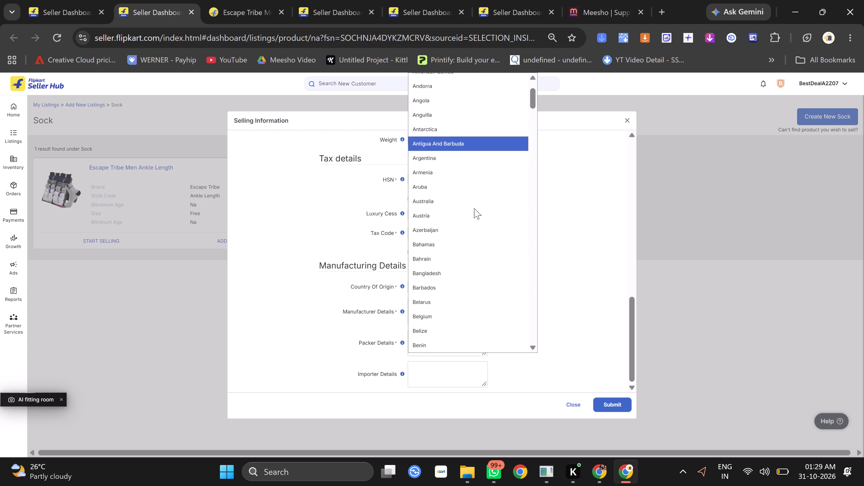
scroll(474, 208, "down", 9)
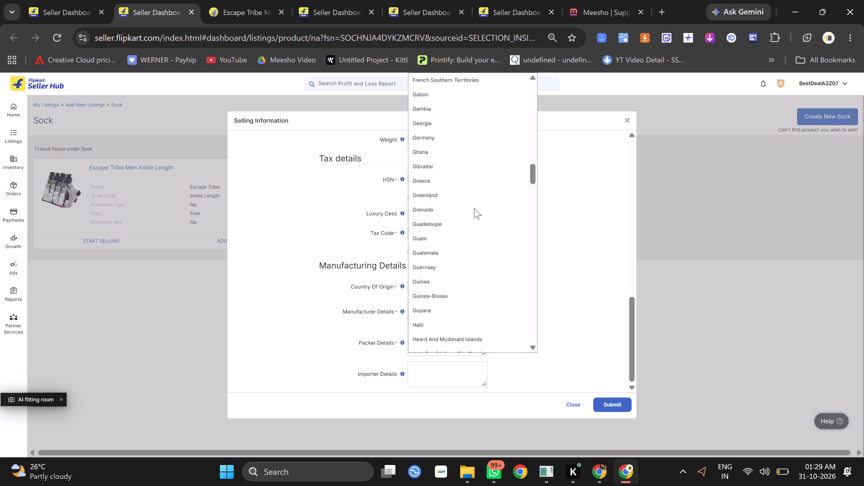
scroll(474, 208, "down", 2)
scroll(430, 147, "up", 1)
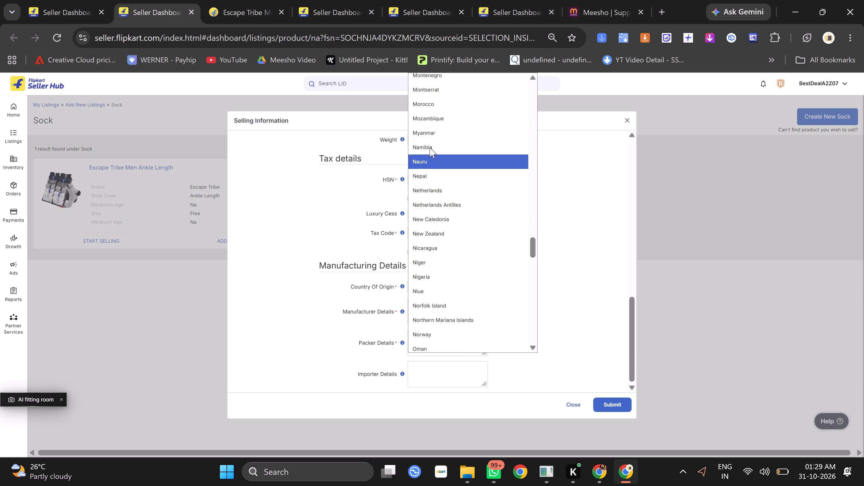
scroll(430, 147, "up", 5)
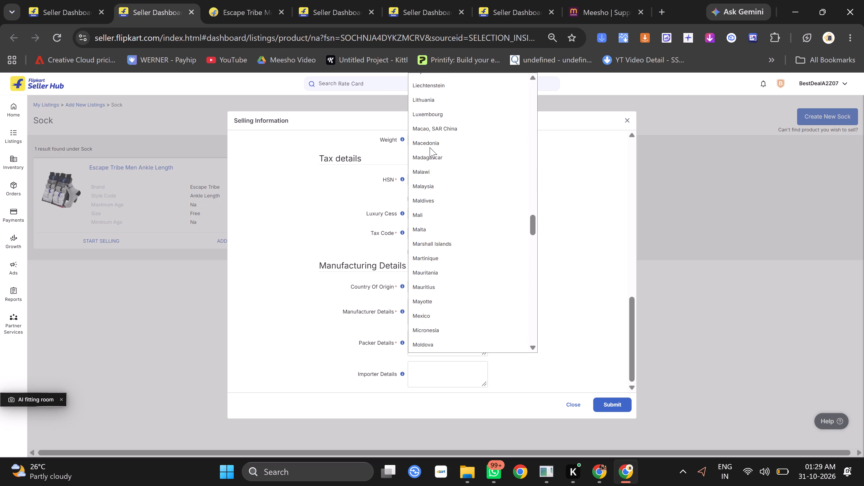
scroll(430, 147, "up", 3)
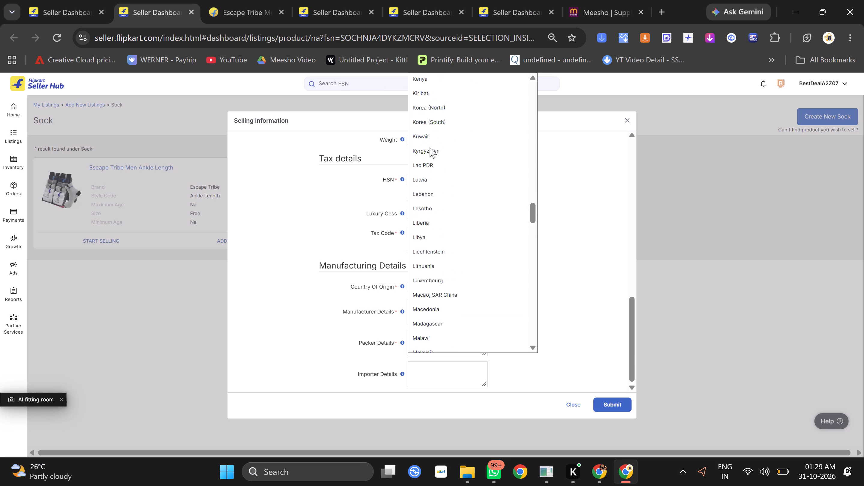
scroll(430, 147, "up", 2)
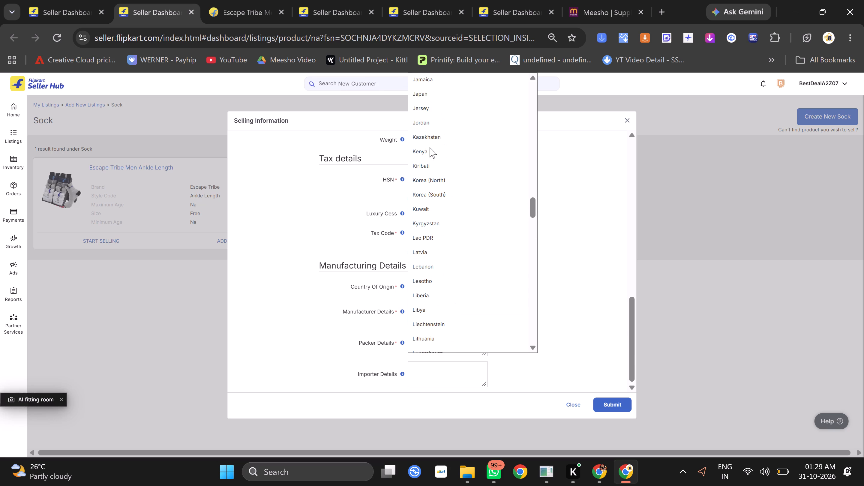
scroll(430, 147, "up", 2)
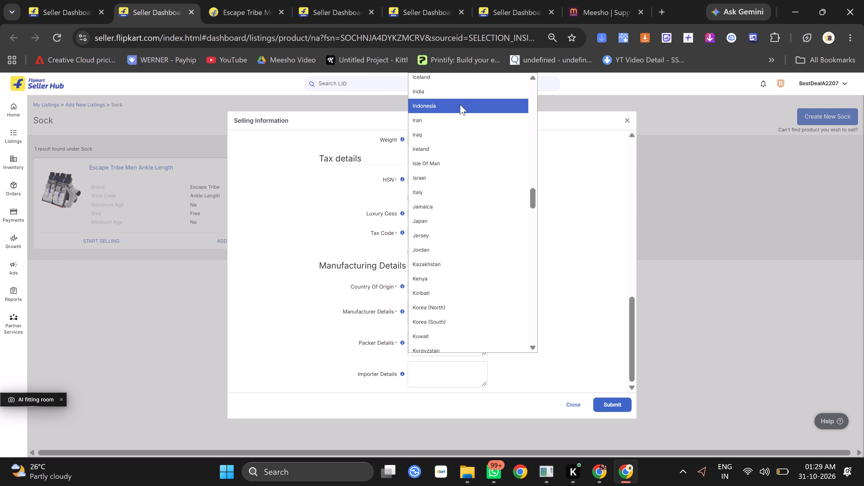
left_click(466, 95)
Enter BestdealA2Z as both the manufacturer details and the packer details of the sock listing.
scroll(466, 219, "down", 2)
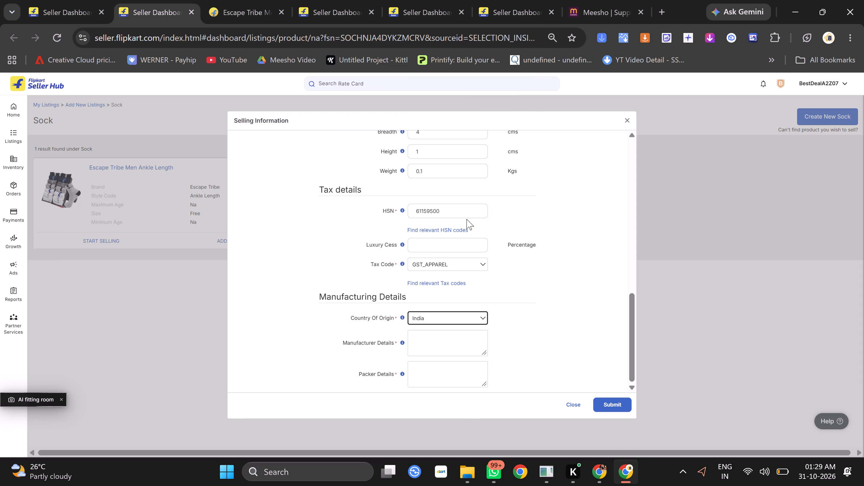
left_click(439, 341)
type("Bestdea;")
key("BackSpace")
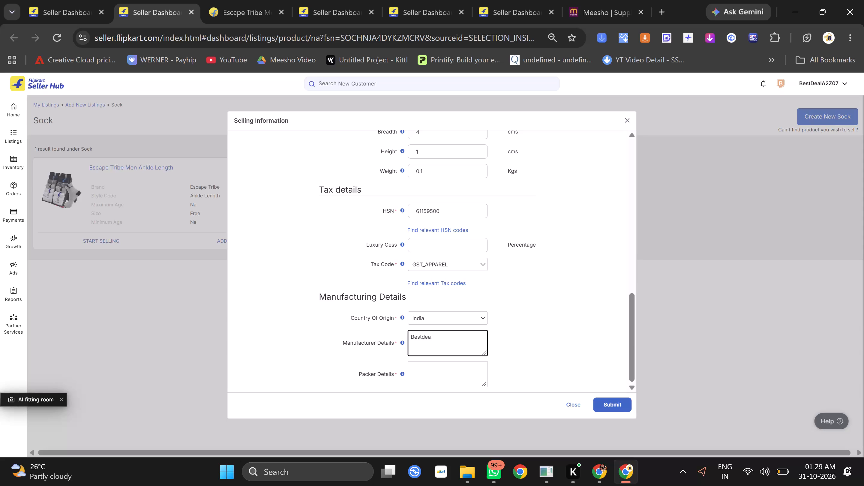
type("lA2Z")
left_click_drag(455, 337, 307, 356)
key("ctrl+x")
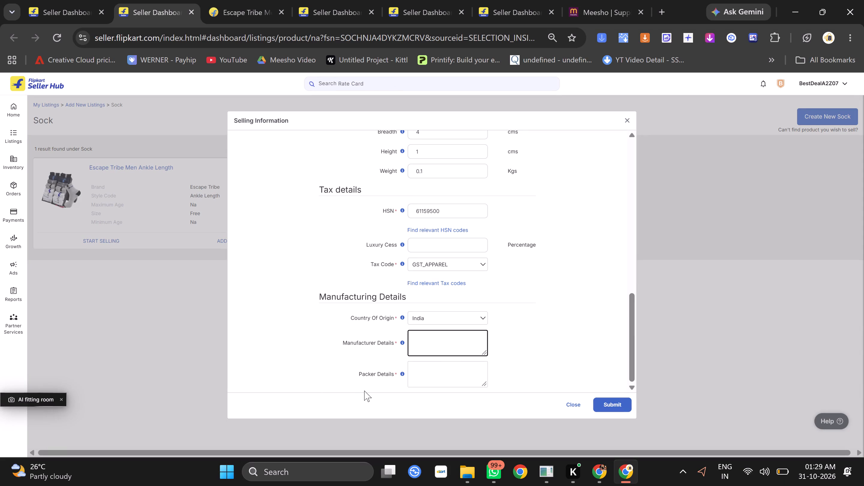
key("ctrl+c")
key("ctrl+v")
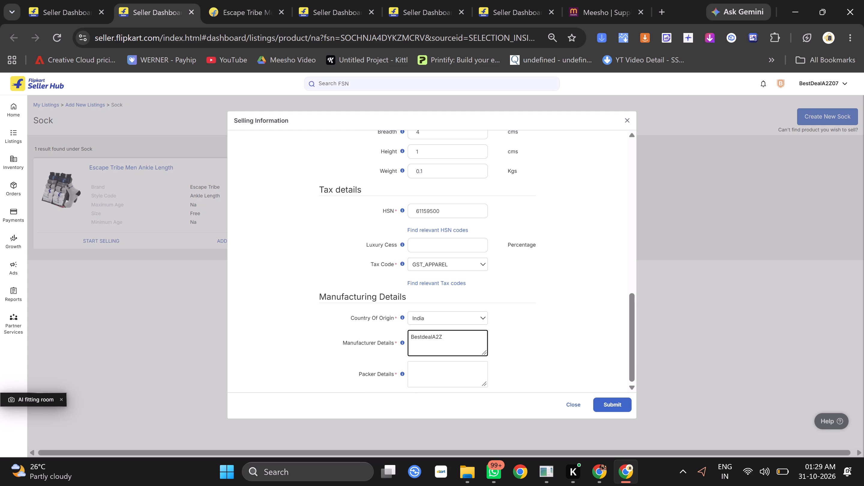
left_click(423, 379)
key("ctrl+v")
left_click(586, 332)
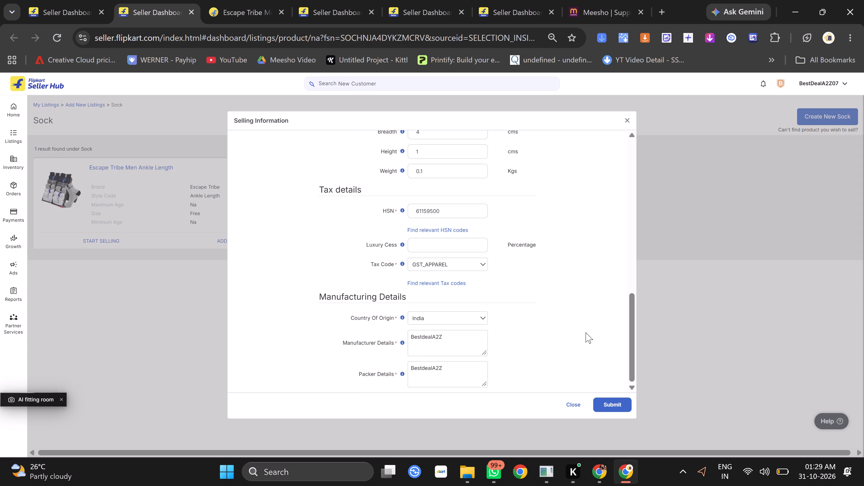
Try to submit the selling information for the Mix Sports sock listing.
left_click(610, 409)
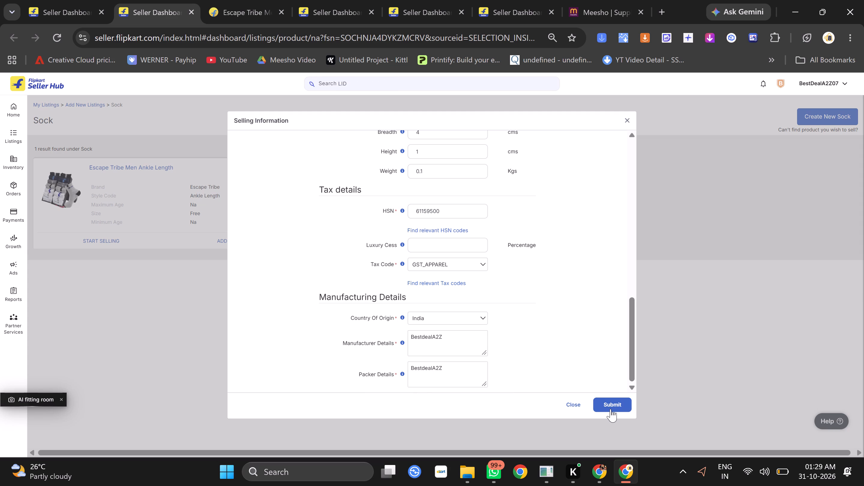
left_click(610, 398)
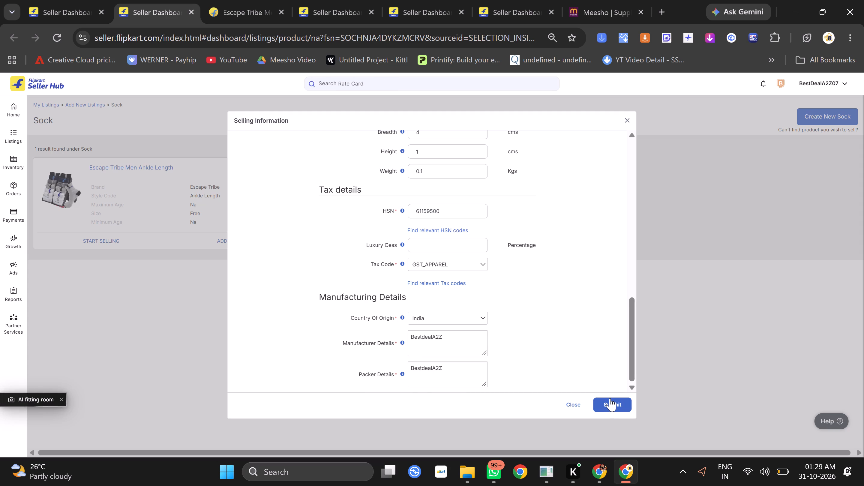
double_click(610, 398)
Fill in the inventory details with fulfilment by Seller, Express procurement, a procurement SLA of 1 hour and a stock of 988.
scroll(533, 232, "up", 6)
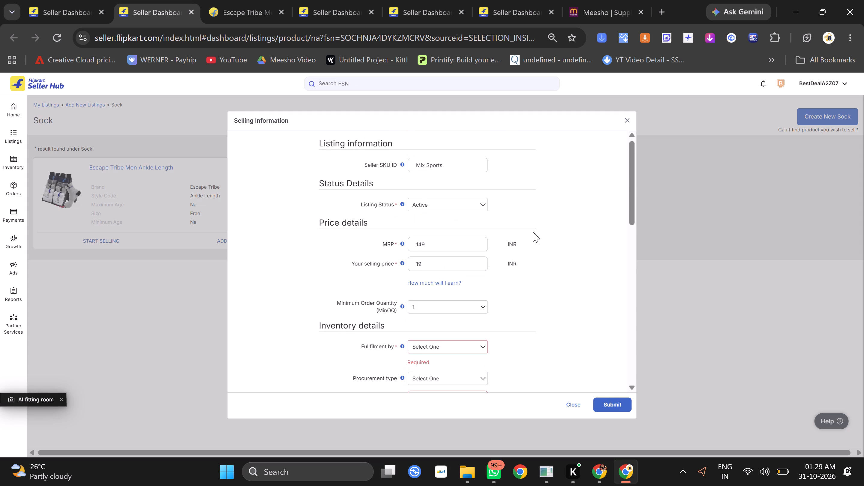
scroll(533, 232, "down", 2)
left_click(445, 197)
left_click(434, 211)
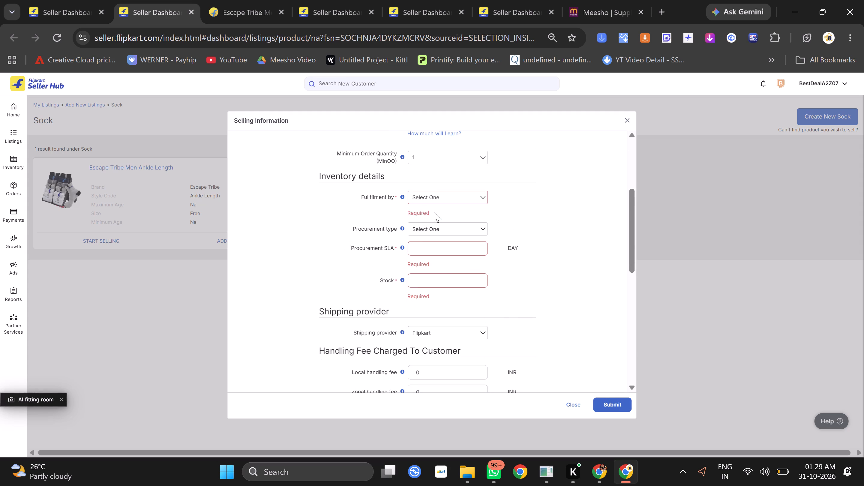
left_click(436, 239)
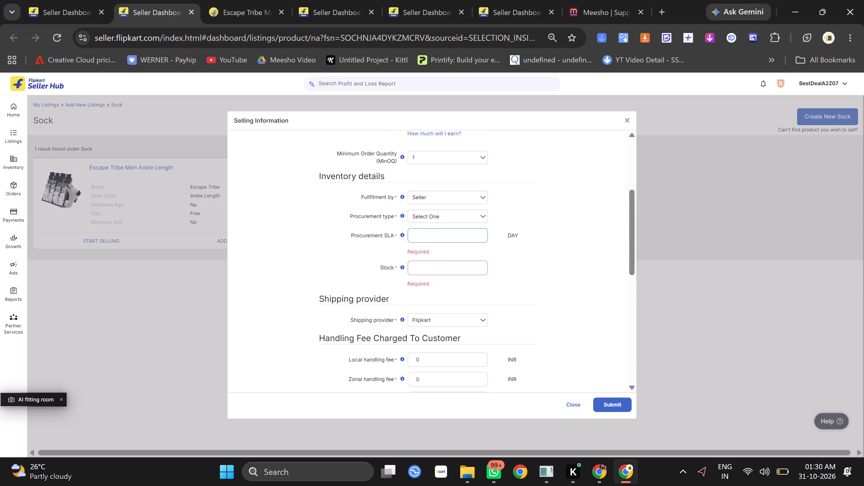
key("1")
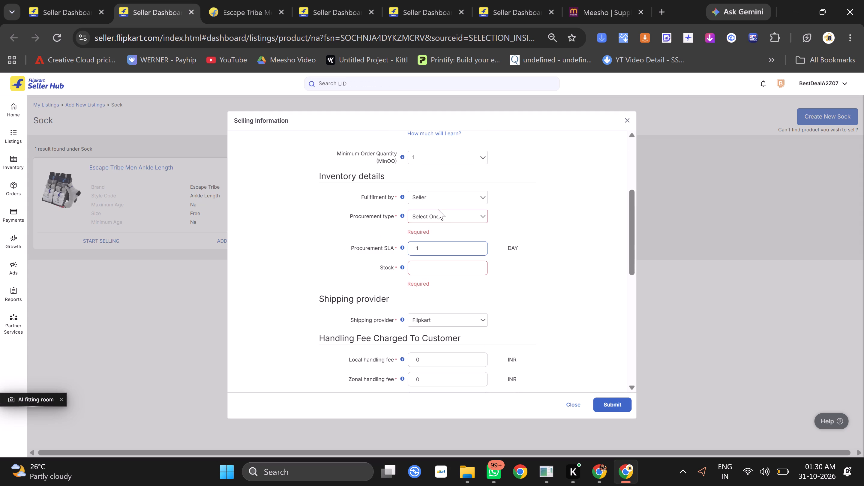
left_click(436, 219)
left_click(432, 242)
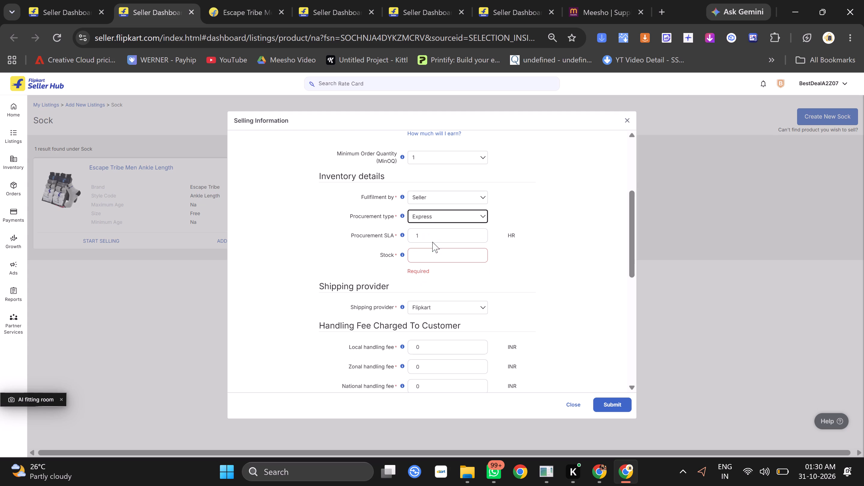
left_click(430, 249)
left_click(430, 249)
type("98")
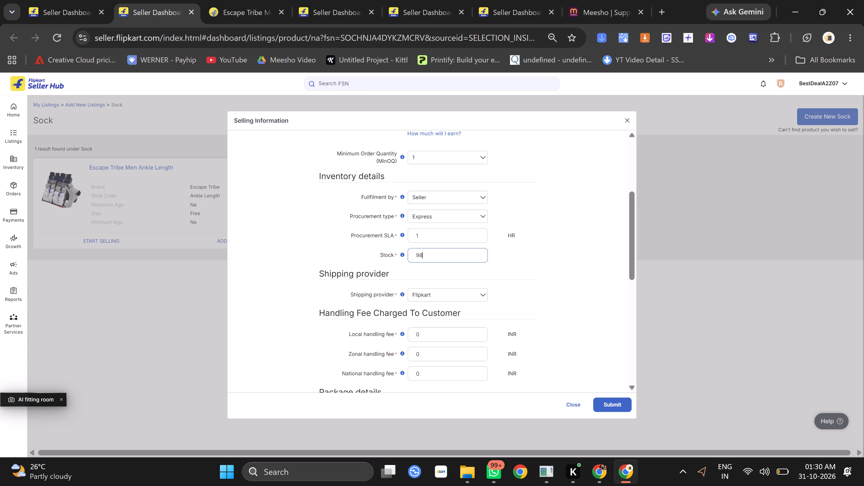
key("8")
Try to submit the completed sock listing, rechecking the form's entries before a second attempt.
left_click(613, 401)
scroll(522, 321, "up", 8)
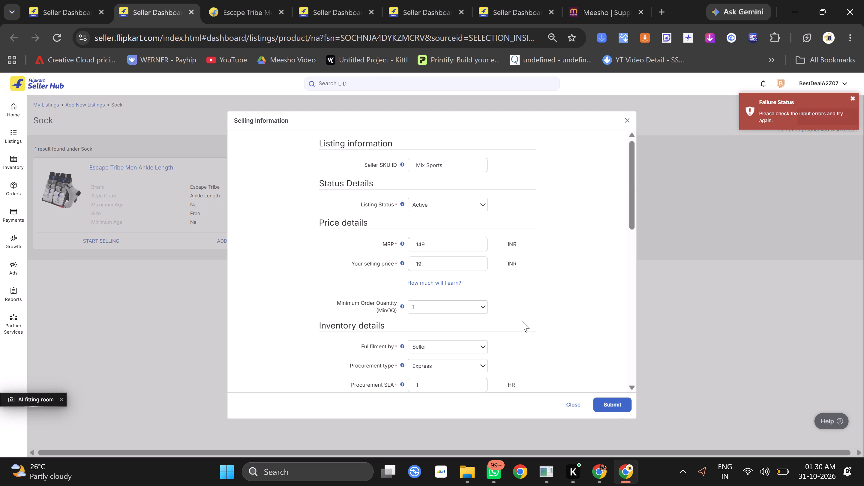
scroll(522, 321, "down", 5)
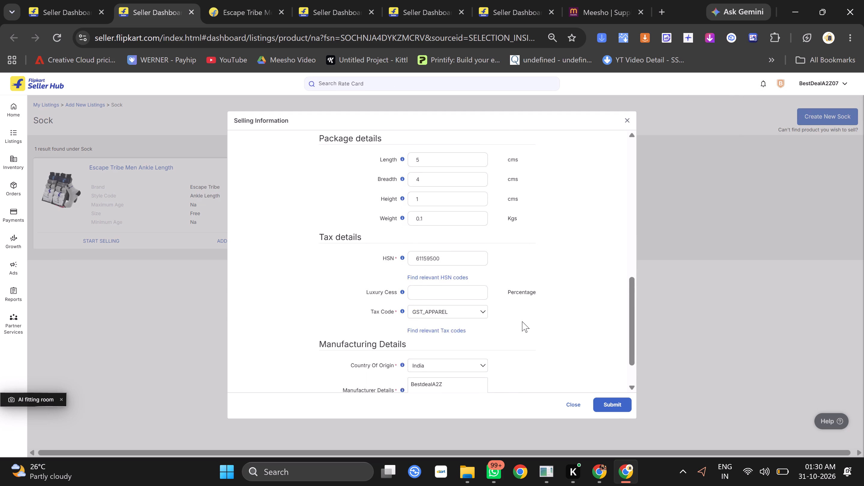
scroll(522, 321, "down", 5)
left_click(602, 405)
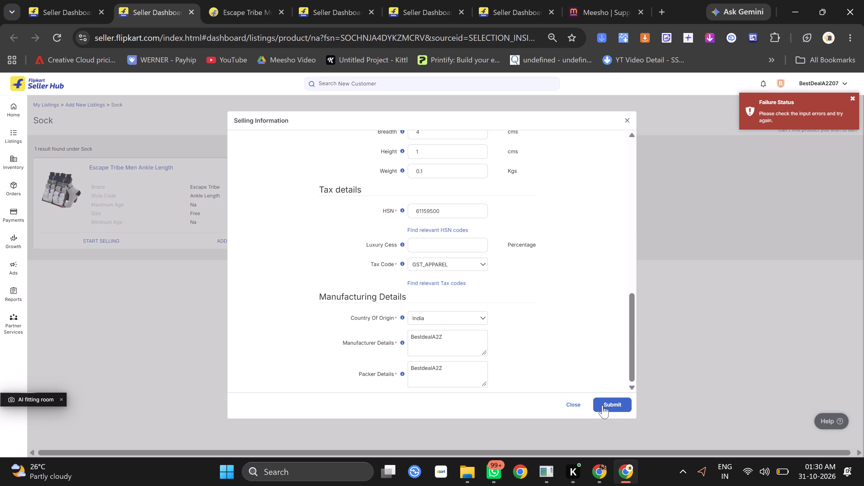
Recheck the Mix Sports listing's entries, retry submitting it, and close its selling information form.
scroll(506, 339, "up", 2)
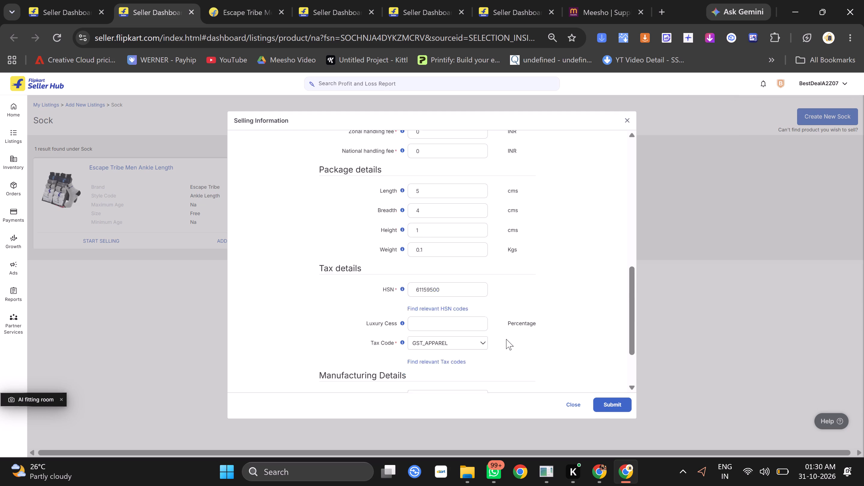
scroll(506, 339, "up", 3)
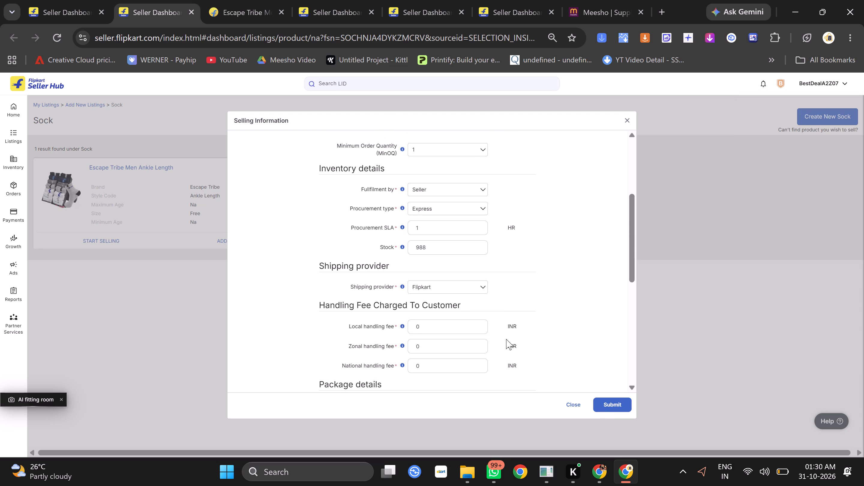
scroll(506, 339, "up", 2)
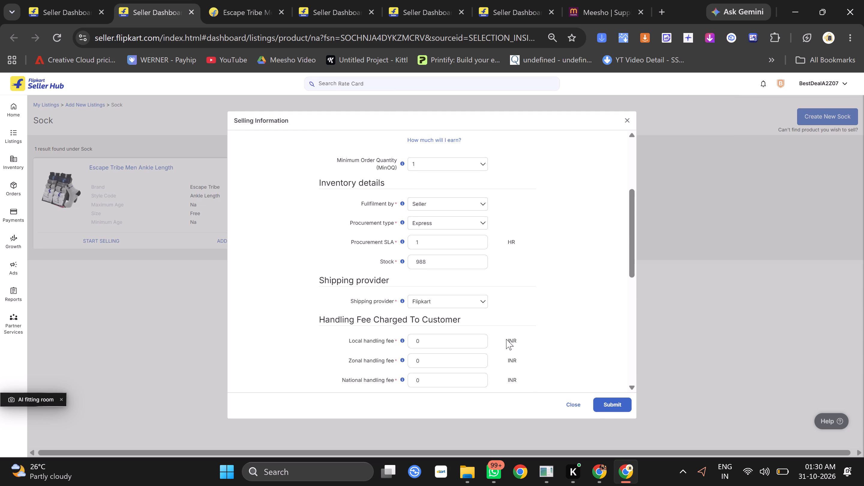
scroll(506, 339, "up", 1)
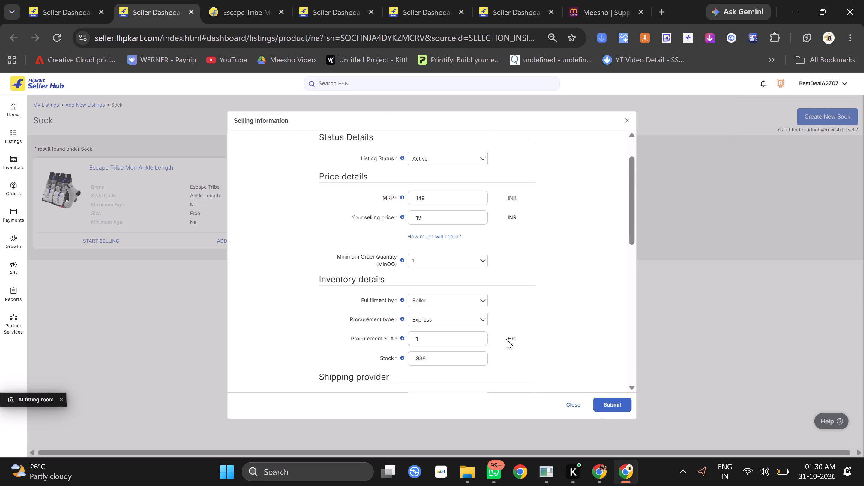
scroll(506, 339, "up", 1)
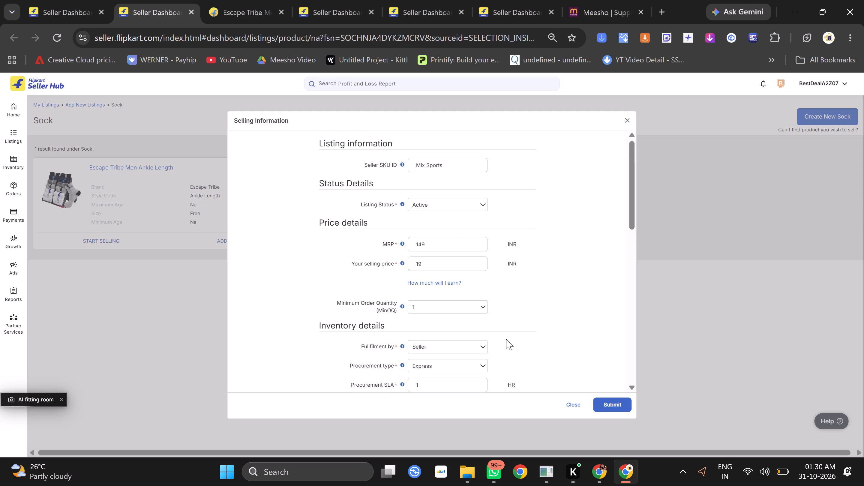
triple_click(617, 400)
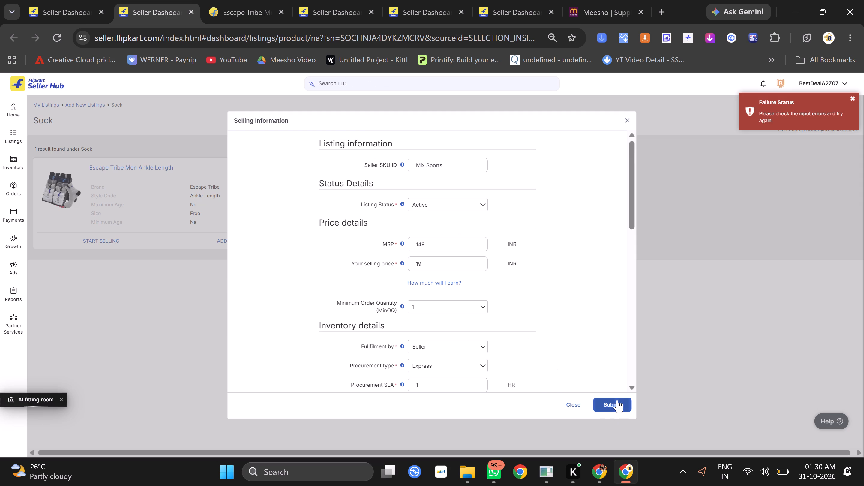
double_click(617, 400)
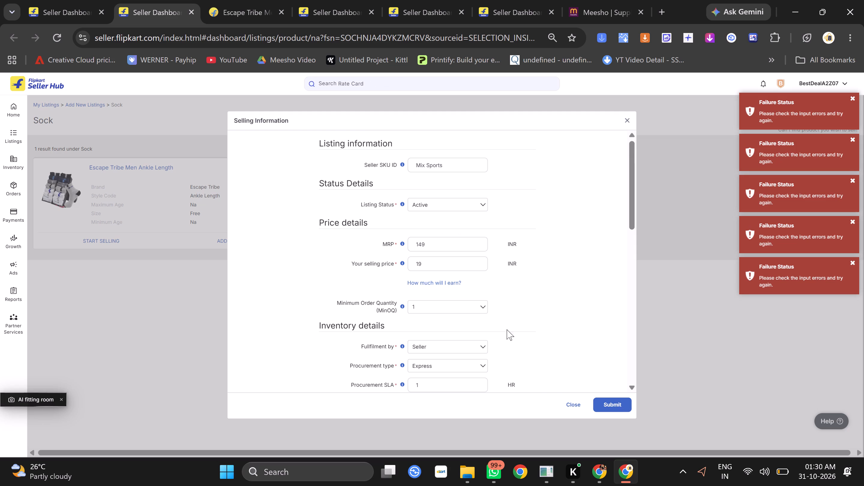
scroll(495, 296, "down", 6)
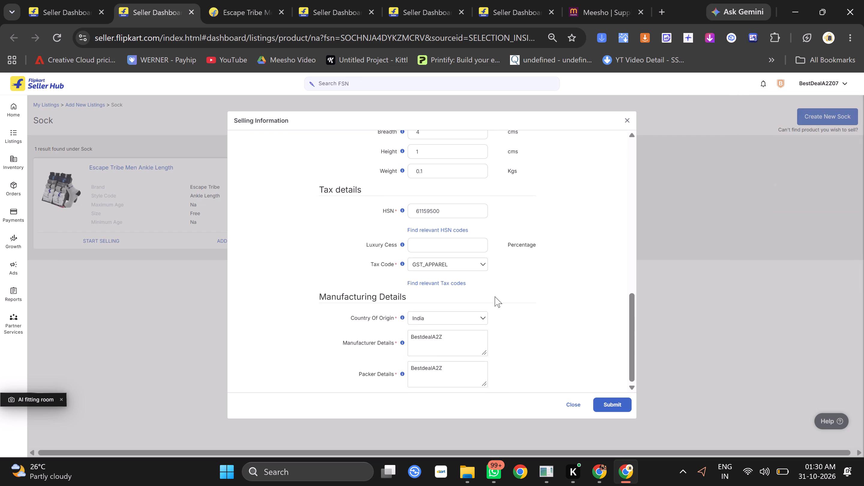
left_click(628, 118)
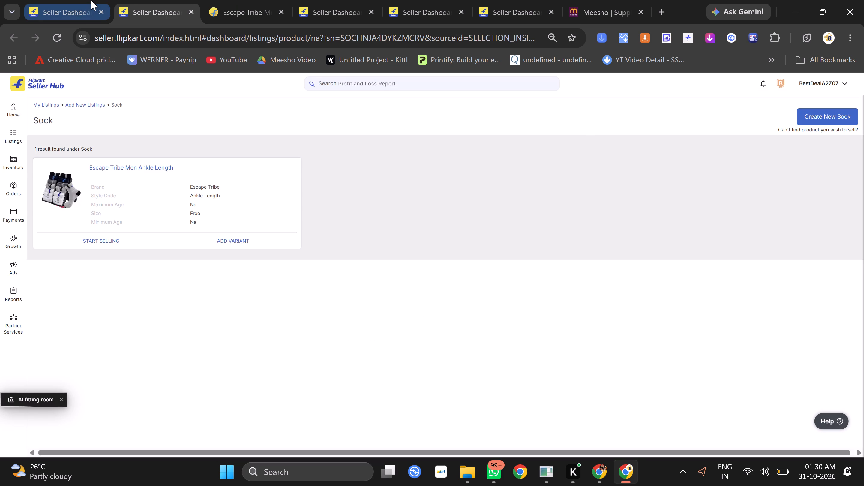
Return to the best-selling socks in Selection Insights and browse further down, examining the MJE Unisex Solid Ankle Length details.
left_click(91, 0)
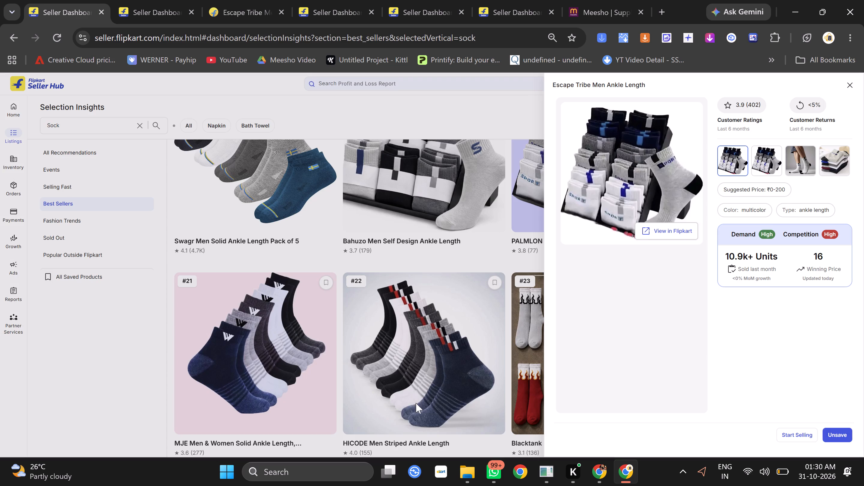
left_click(848, 87)
scroll(670, 330, "down", 1)
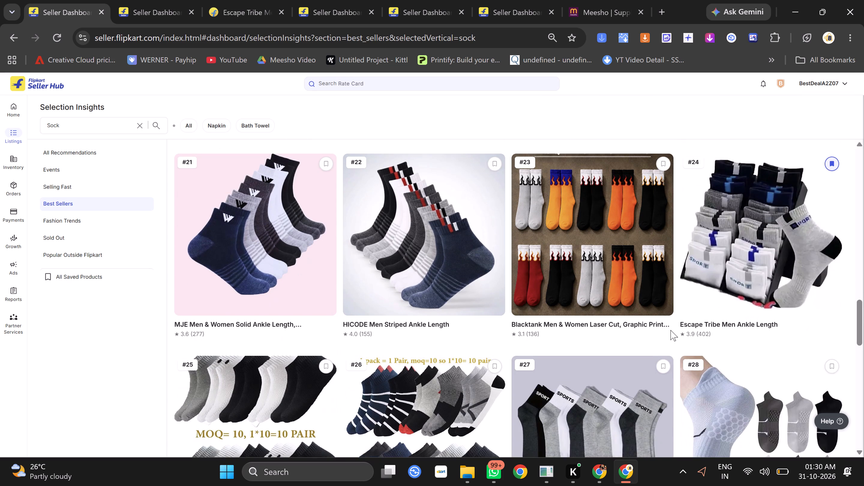
scroll(670, 330, "down", 3)
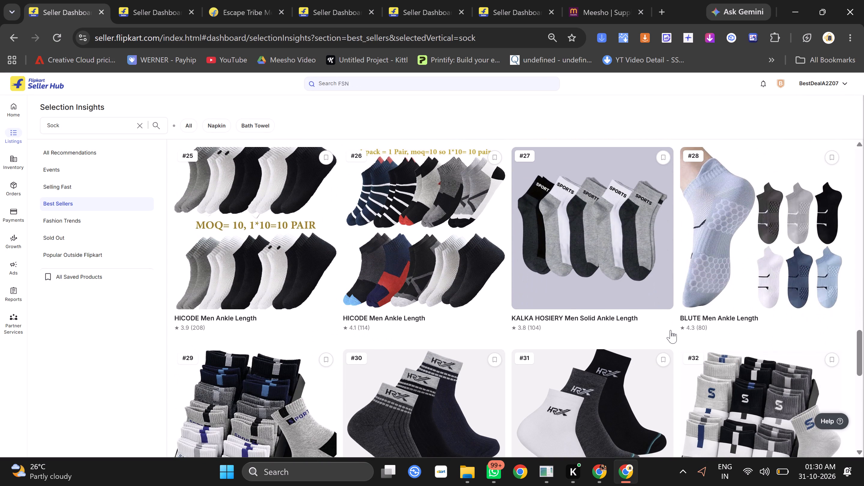
scroll(670, 330, "down", 2)
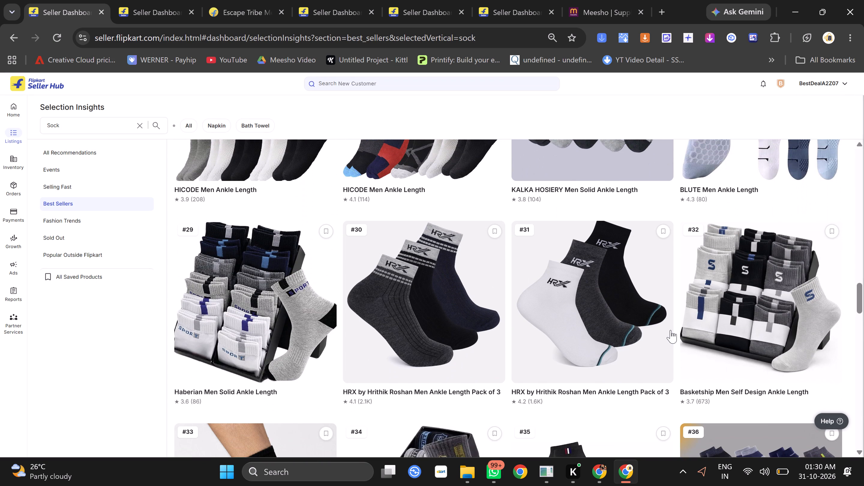
scroll(670, 330, "down", 1)
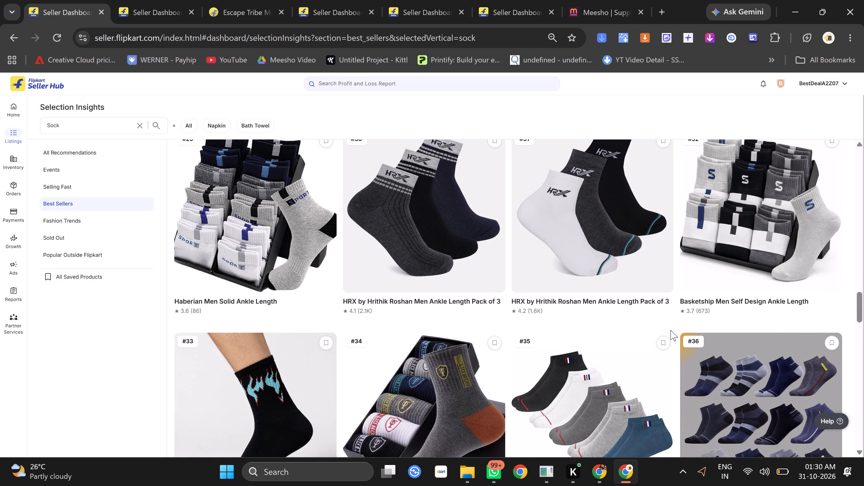
scroll(670, 330, "down", 3)
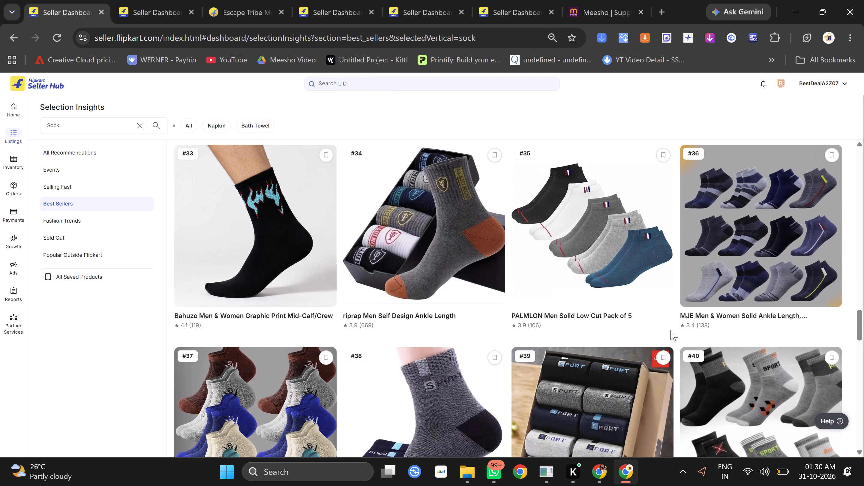
scroll(670, 330, "down", 2)
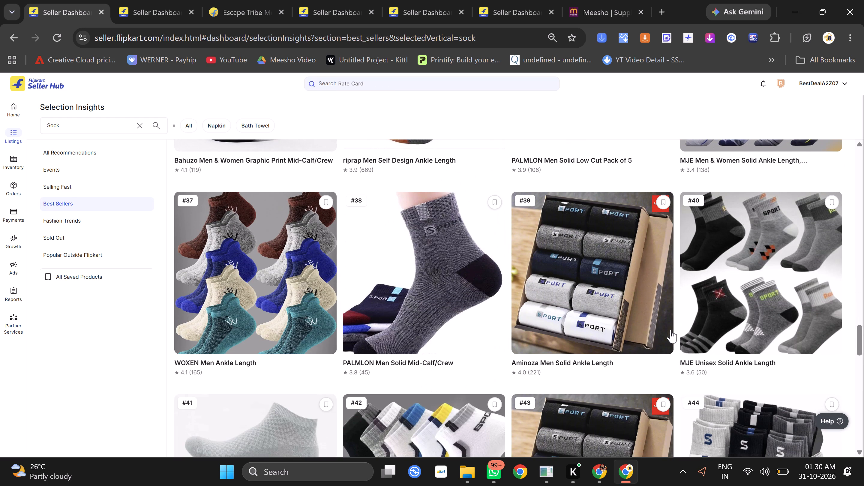
scroll(670, 330, "down", 2)
left_click(783, 198)
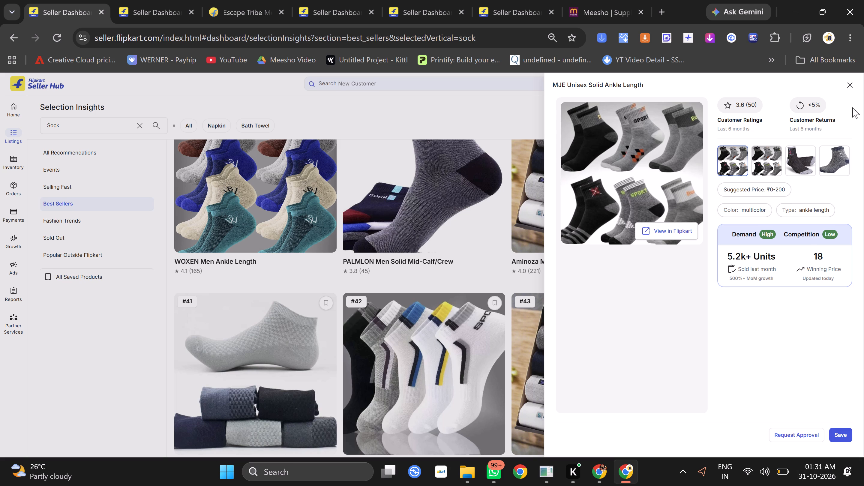
left_click(851, 84)
Choose the Aminoza Men Solid Ankle Length socks from the best sellers and start selling them.
left_click(637, 145)
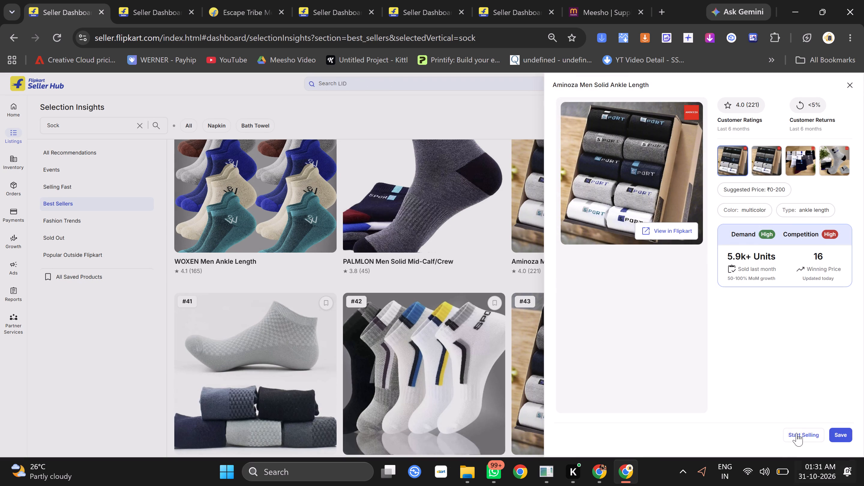
left_click(796, 431)
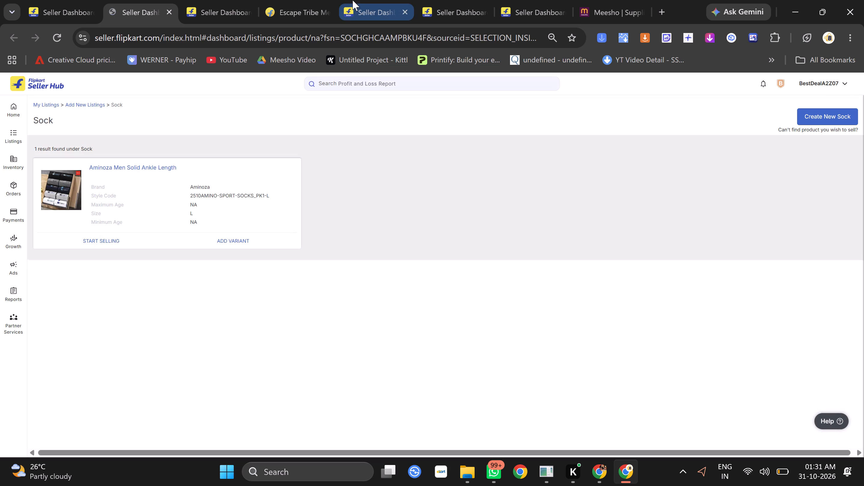
Examine the Aminoza Men Solid Ankle Length product page on Flipkart from its Selection Insights details.
left_click(58, 3)
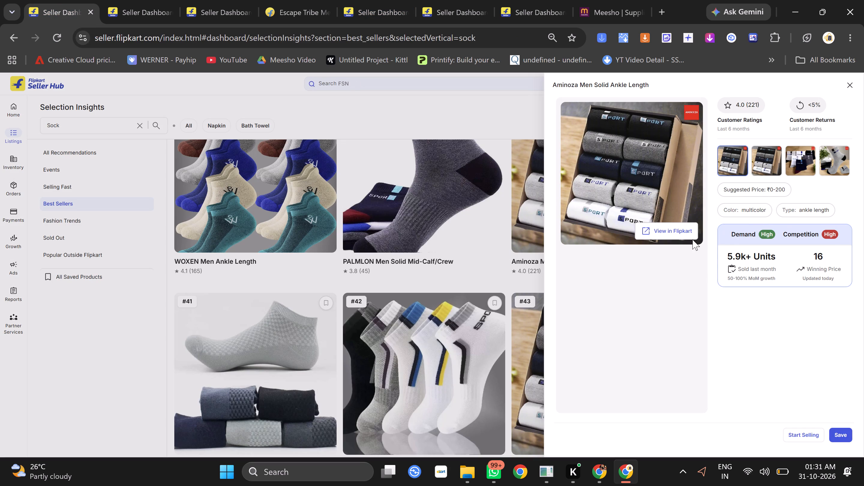
left_click(682, 230)
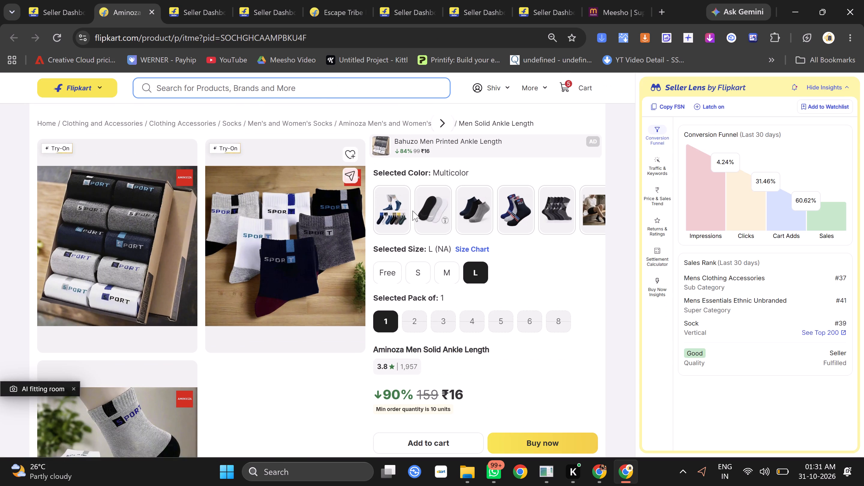
scroll(412, 211, "down", 1)
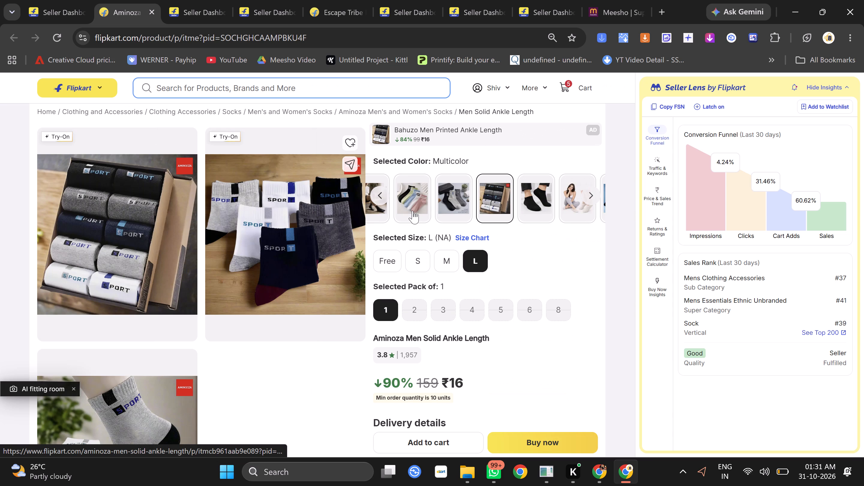
scroll(412, 211, "down", 1)
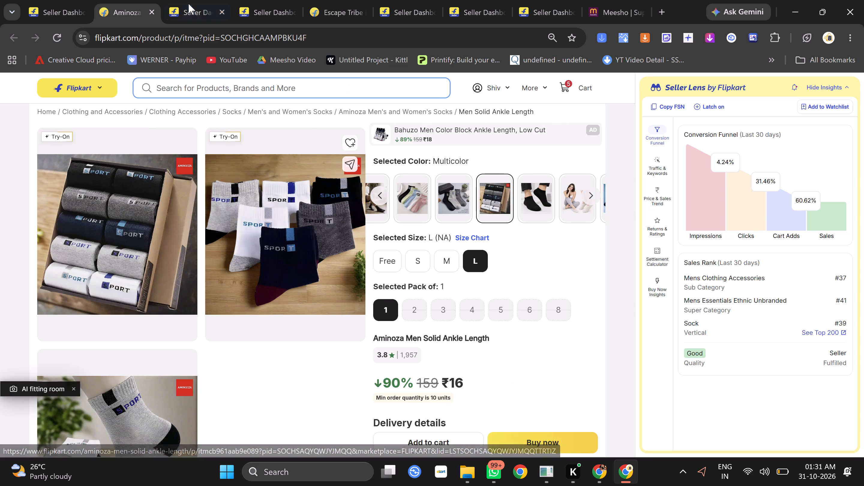
Open the selling information form for the Aminoza socks and enter seller SKU ID Mix Sports 03p with listing status Active.
left_click(191, 3)
left_click(107, 237)
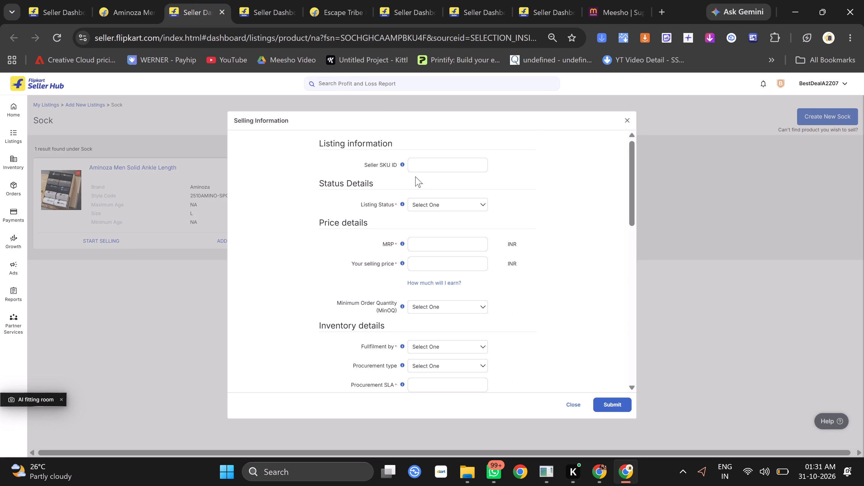
left_click(429, 168)
key("m")
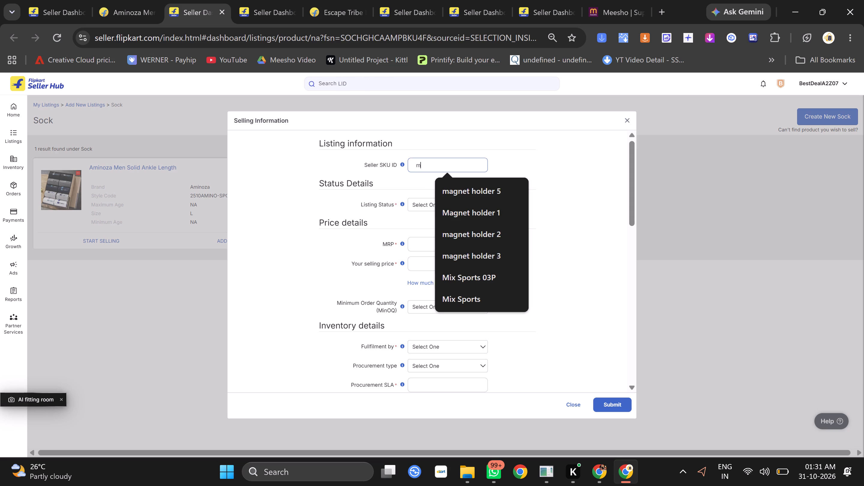
key("i")
key("BackSpace")
key("BackSpace")
key("BackSpace")
type("Mix Sports")
key("space")
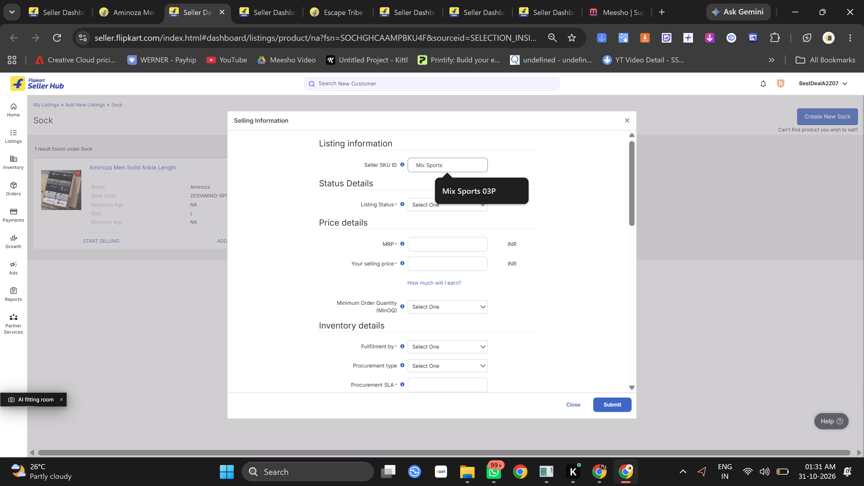
type("03")
key("p")
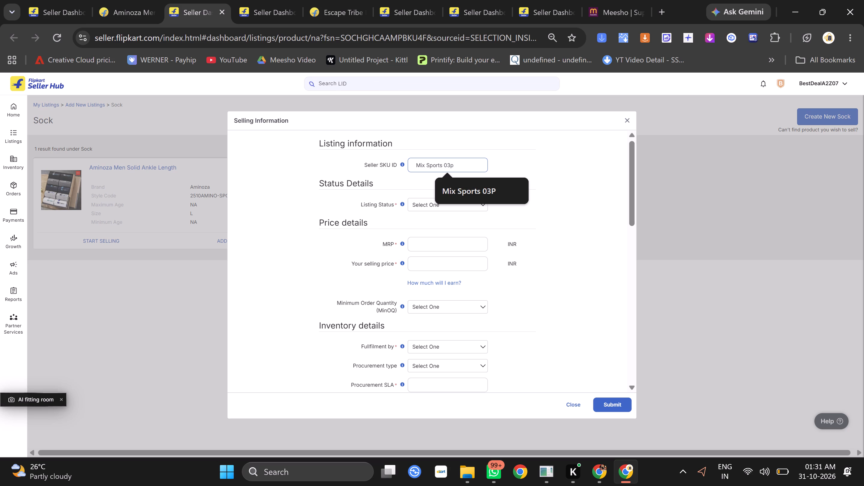
left_click(426, 206)
left_click(423, 221)
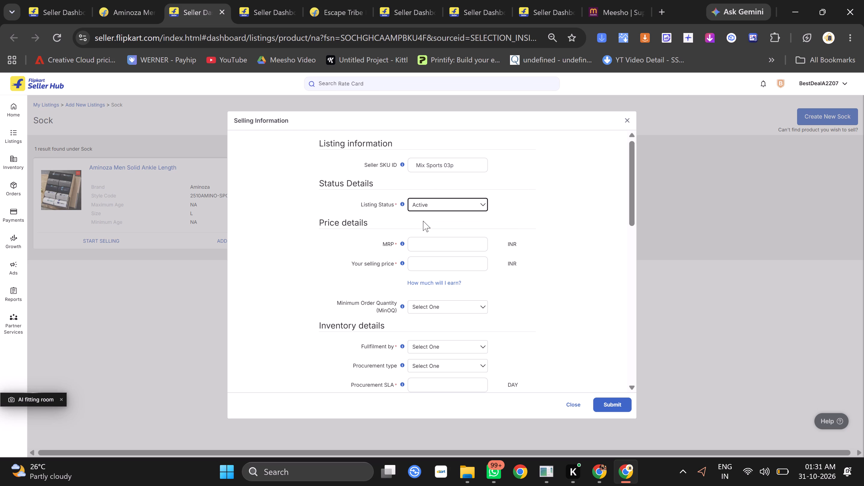
Set the Aminoza sock listing's MRP to 149 INR and its selling price to 19 INR.
key("Tab")
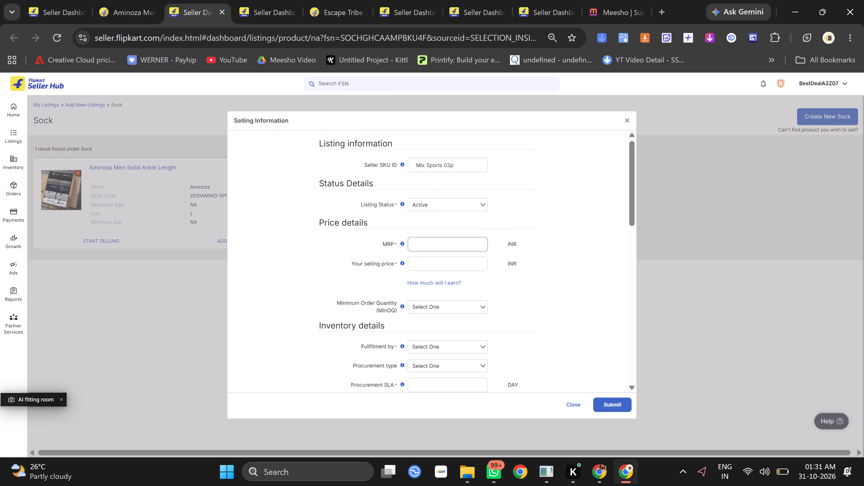
key("1")
key("Tab")
type("49")
key("BackSpace")
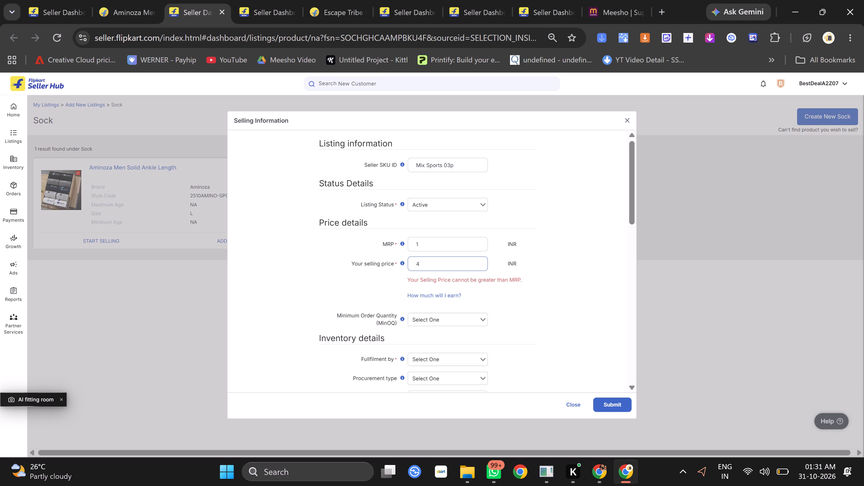
key("BackSpace")
key("BackSpace")
left_click(454, 234)
left_click(448, 252)
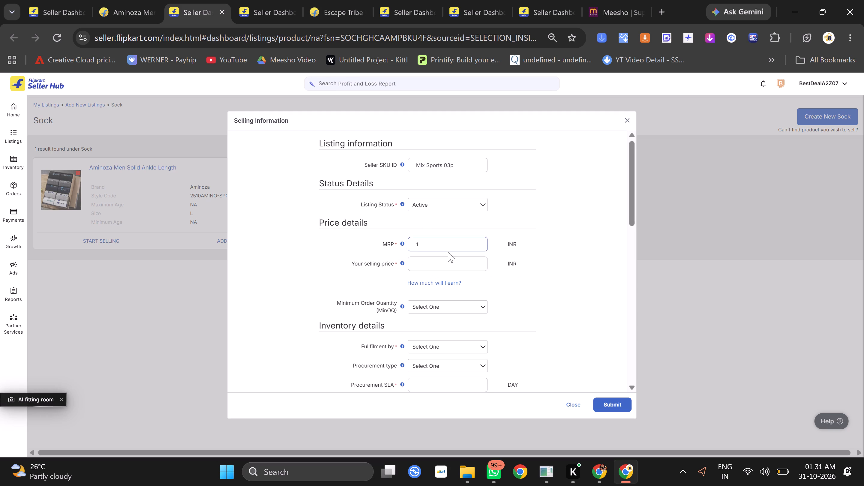
left_click(448, 243)
type("49")
key("Tab")
type("19")
Set the Aminoza sock listing's minimum order quantity to 1 and its fulfilment to Seller.
key("Tab")
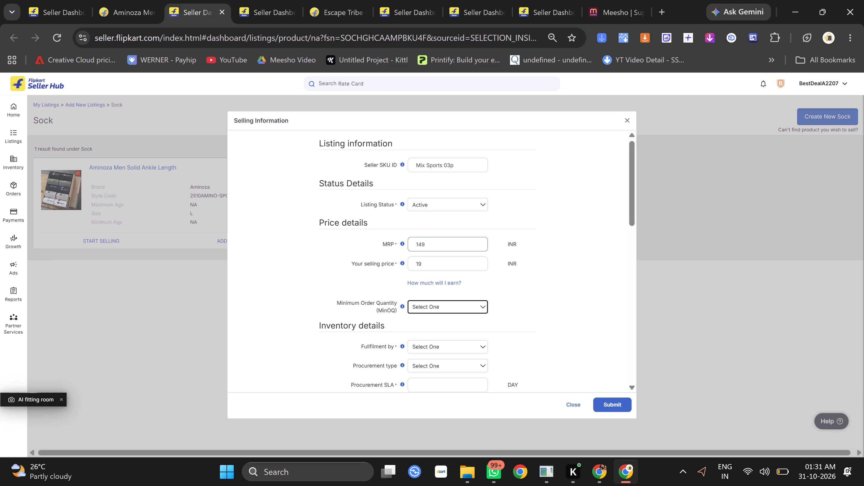
key("Return")
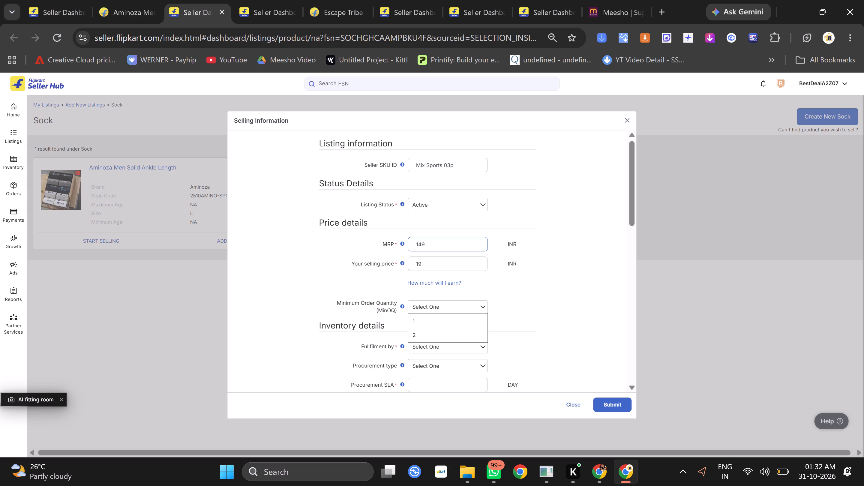
left_click_drag(434, 333, 436, 325)
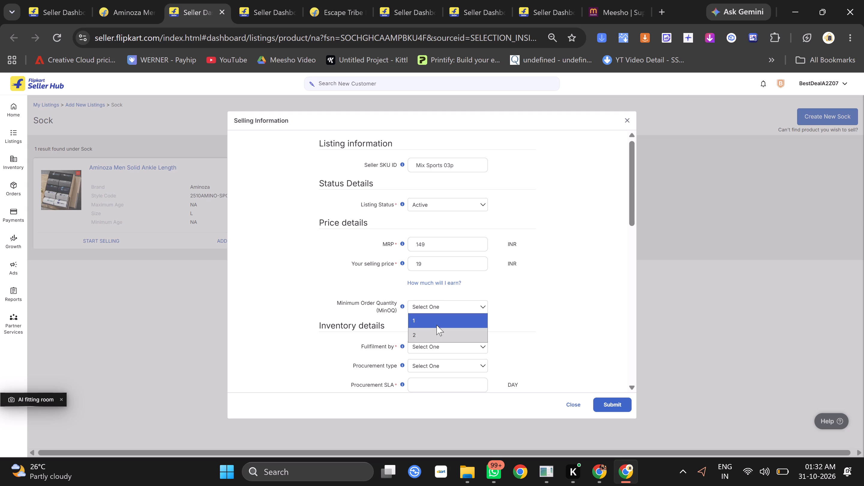
left_click(432, 346)
left_click(429, 363)
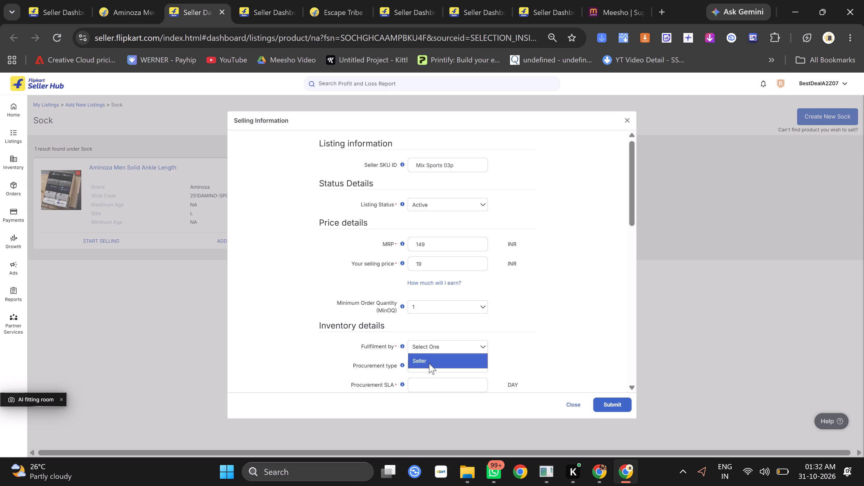
Fill in the inventory details with procurement type Express, procurement SLA 1 HR and stock 897.
key("Tab")
key("Return")
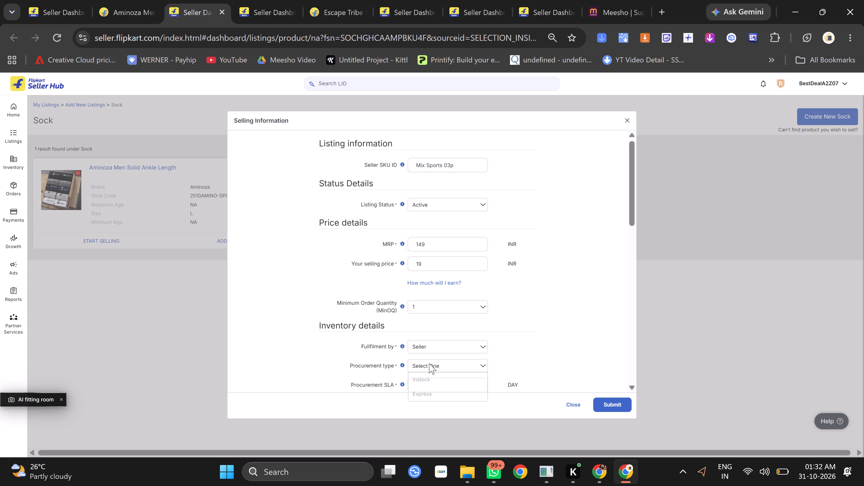
key("Down")
key("Down")
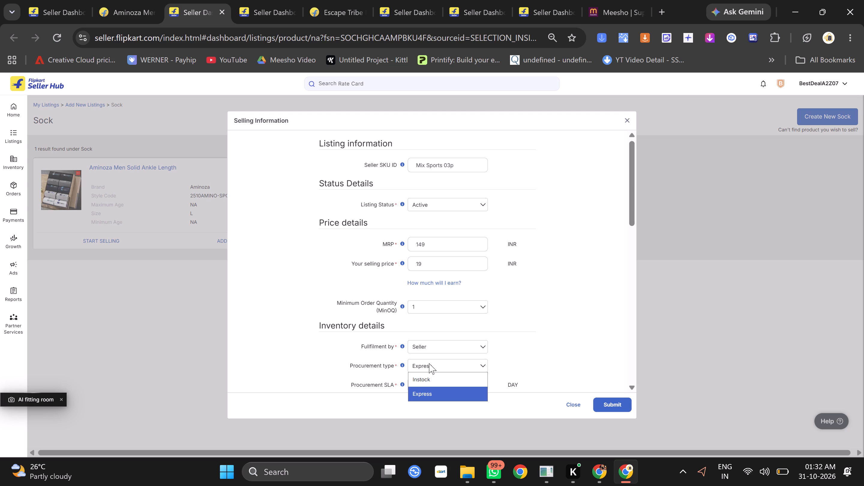
key("Return")
key("Tab")
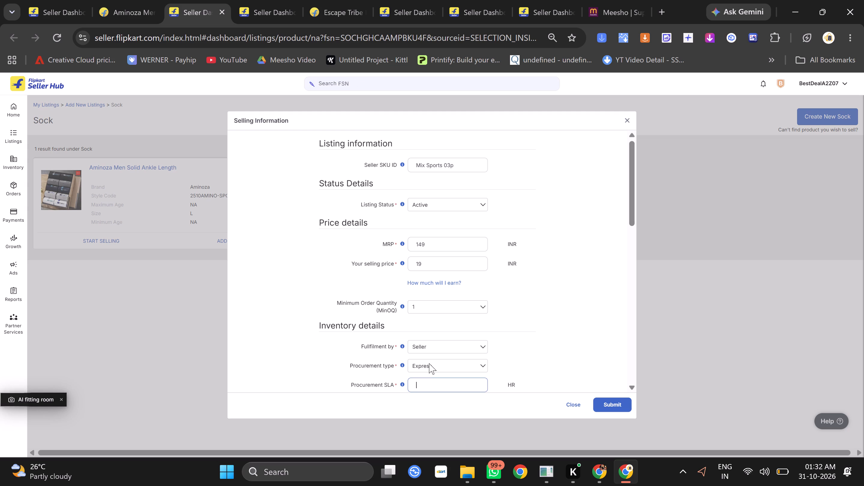
key("1")
key("Return")
key("Return")
key("Return")
key("Tab")
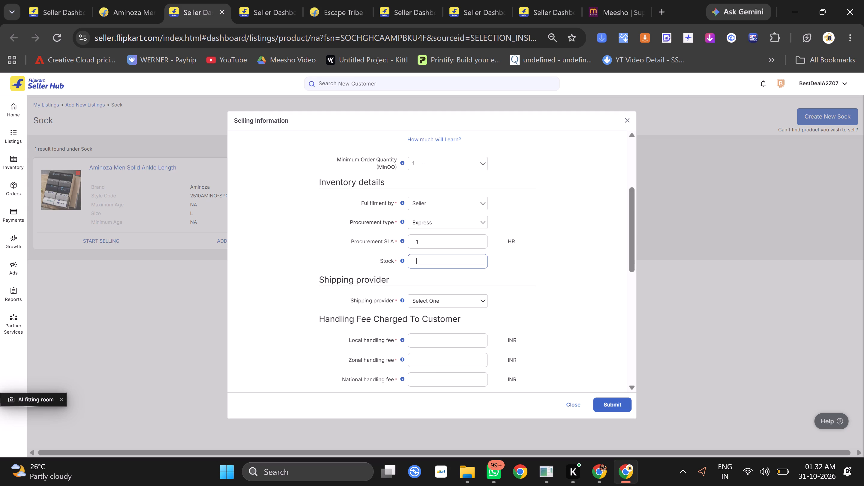
type("897")
key("Tab")
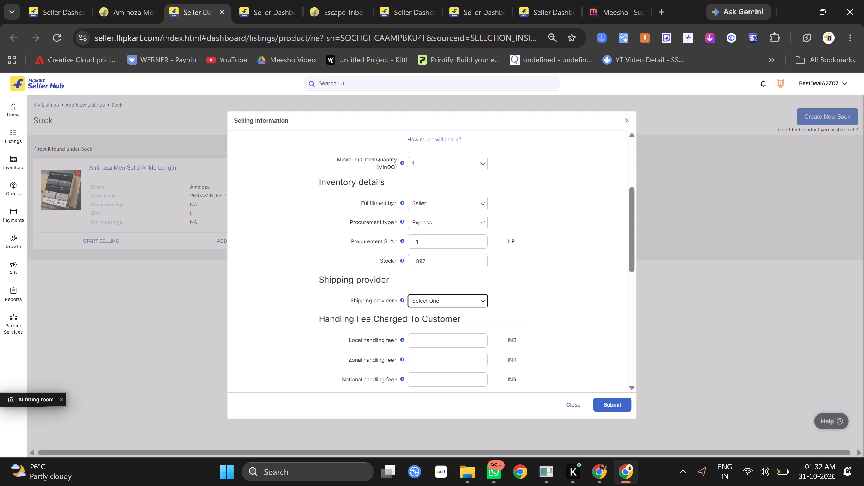
Choose Flipkart as shipping provider and set the local, zonal and national handling fees to 0 INR.
key("Return")
key("Down")
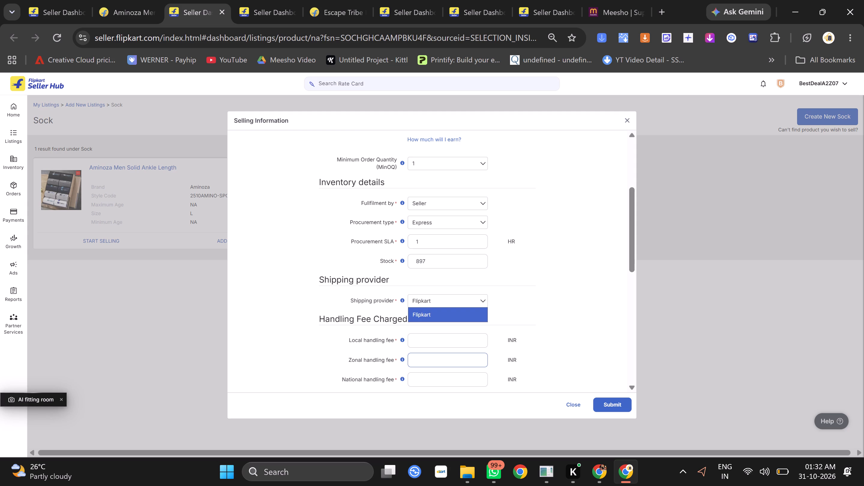
key("Return")
key("Tab")
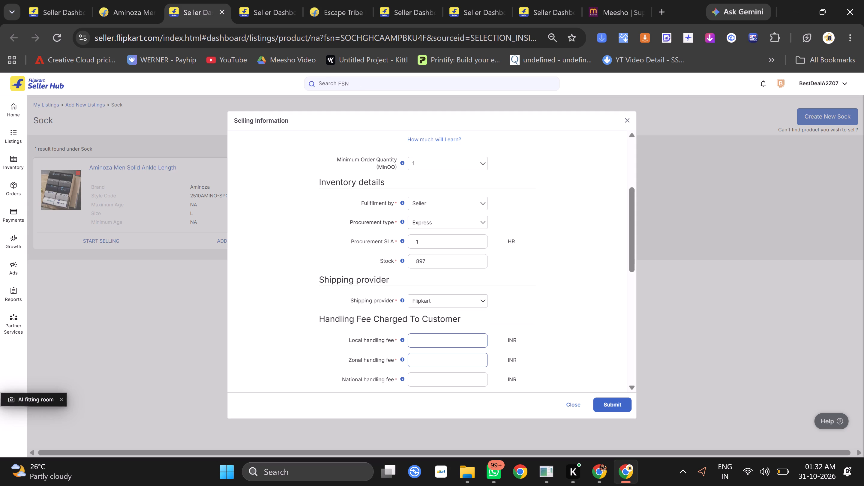
key("0")
key("Return")
key("Tab")
key("0")
key("Return")
key("Tab")
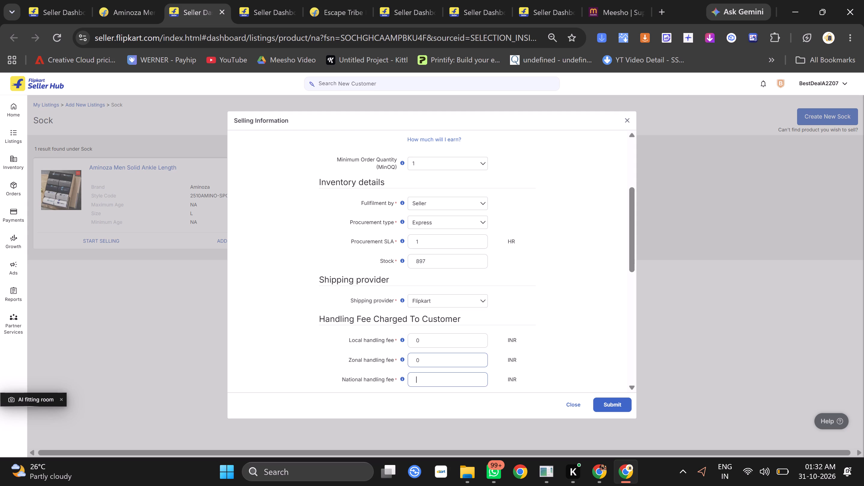
key("0")
key("Return")
key("Tab")
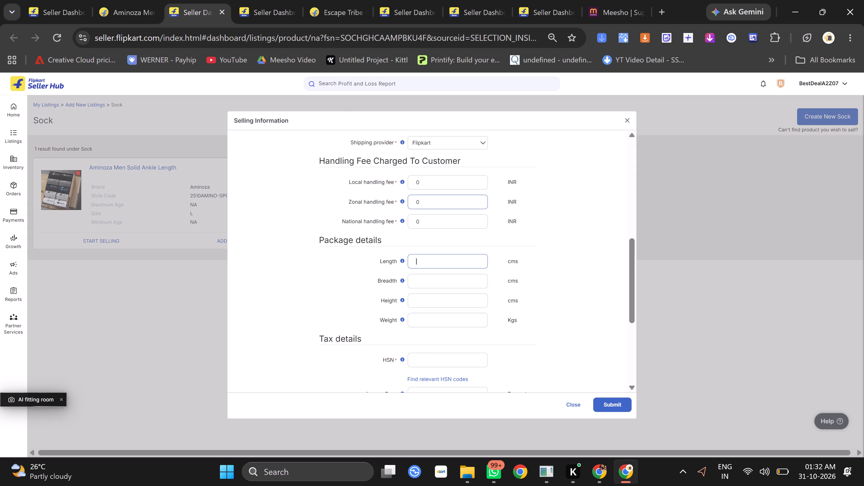
Enter package length 5 cm, breadth 4 cm, height 2.1 cm and weight 0.01 kg.
key("5")
key("Tab")
key("Tab")
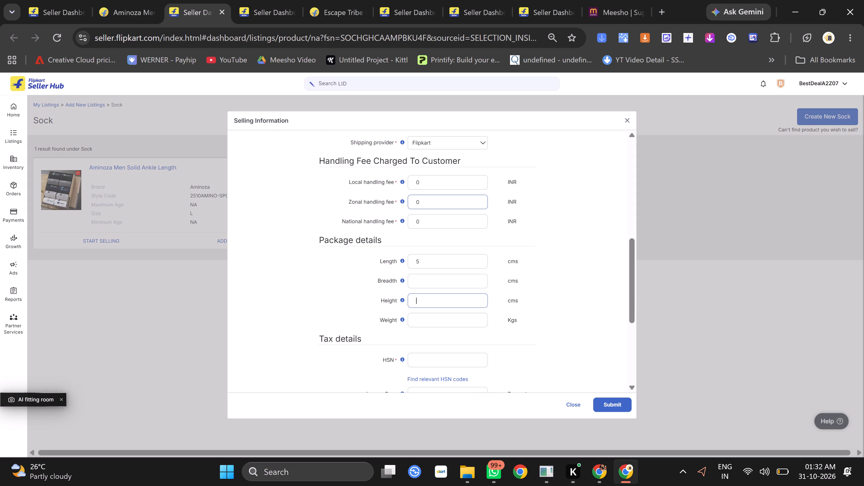
key("Up")
key("BackSpace")
key("BackSpace")
key("BackSpace")
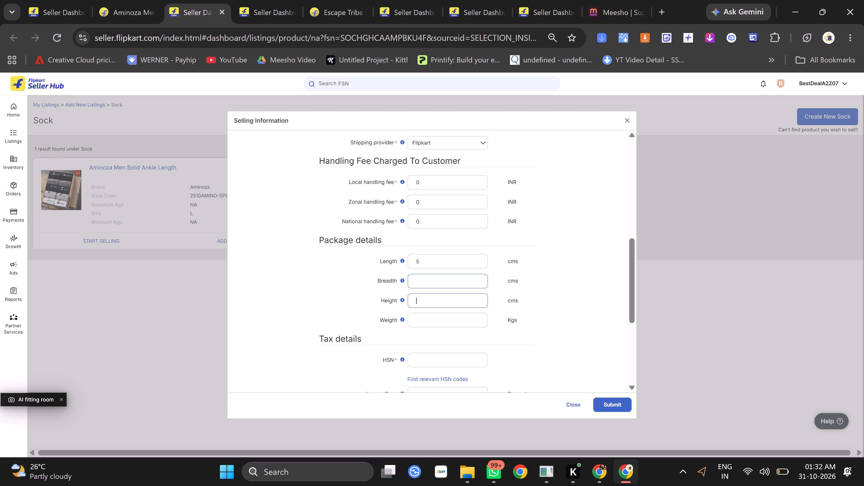
left_click(427, 282)
key("4")
key("Tab")
key("Down")
key("Up")
key("Up")
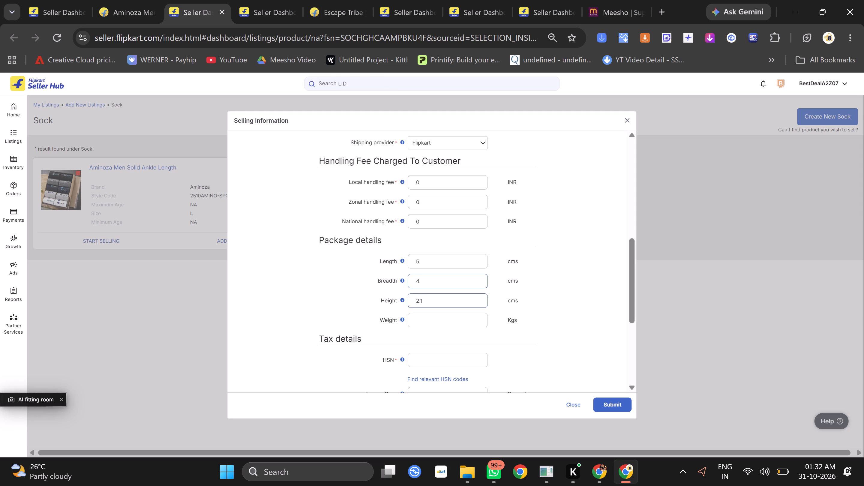
key("Tab")
key("Up")
key("Tab")
key("Down")
Change the package breadth to 3 cm, the height to 2 cm and the weight to 0.1 kg.
left_click(427, 282)
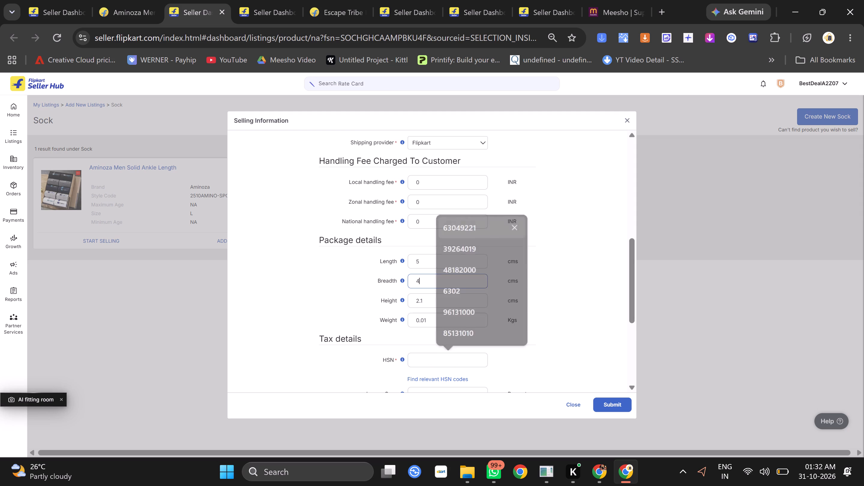
key("BackSpace")
key("3")
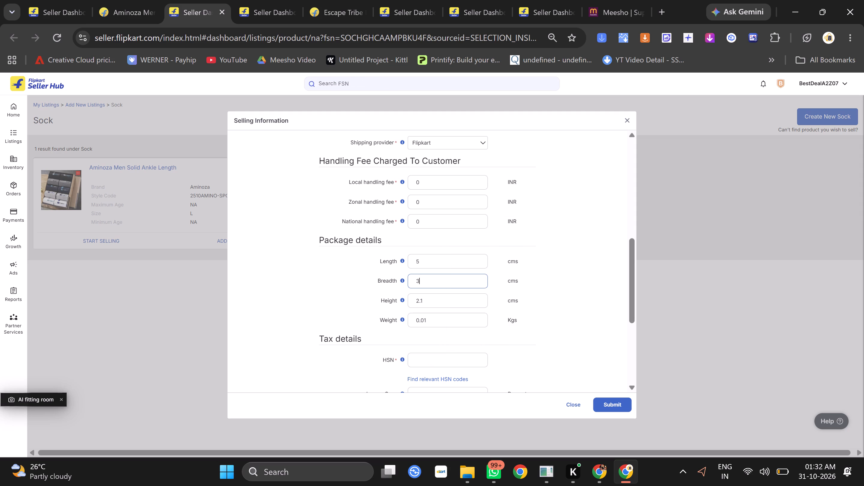
left_click(426, 300)
key("BackSpace")
key("BackSpace")
key("BackSpace")
key("BackSpace")
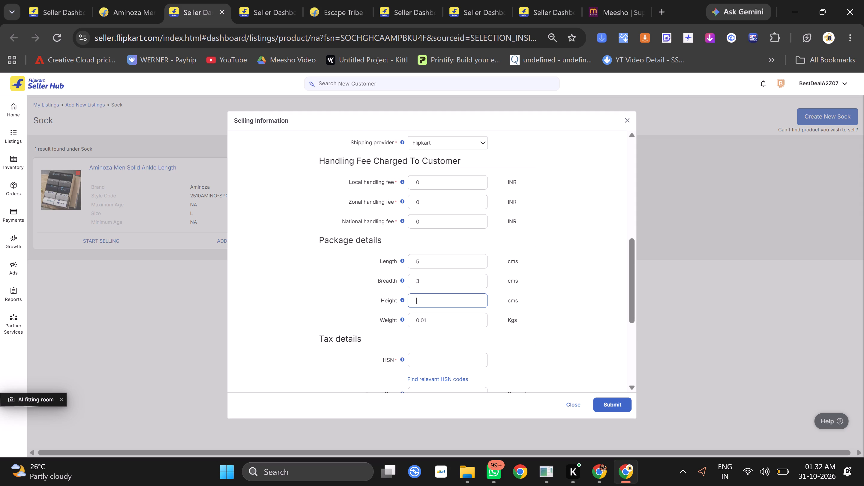
key("2")
left_click(449, 323)
key("BackSpace")
key("BackSpace")
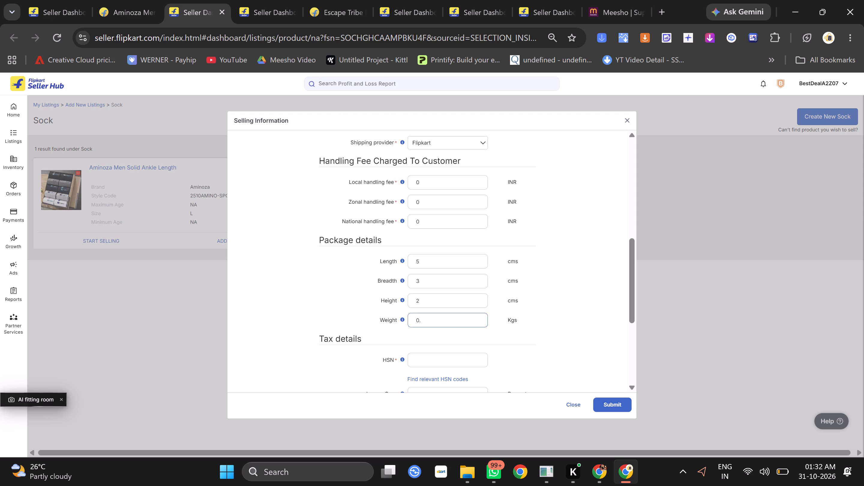
key("2")
key("BackSpace")
key("0")
key("BackSpace")
key("1")
key("Tab")
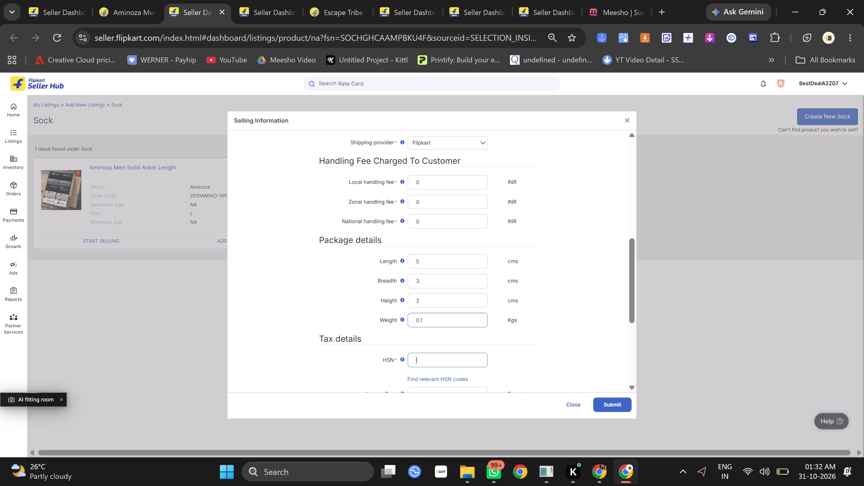
Fill in the tax details with cotton HSN code 61159500 from the relevant codes and tax code GST_APPAREL.
key("Return")
left_click(450, 376)
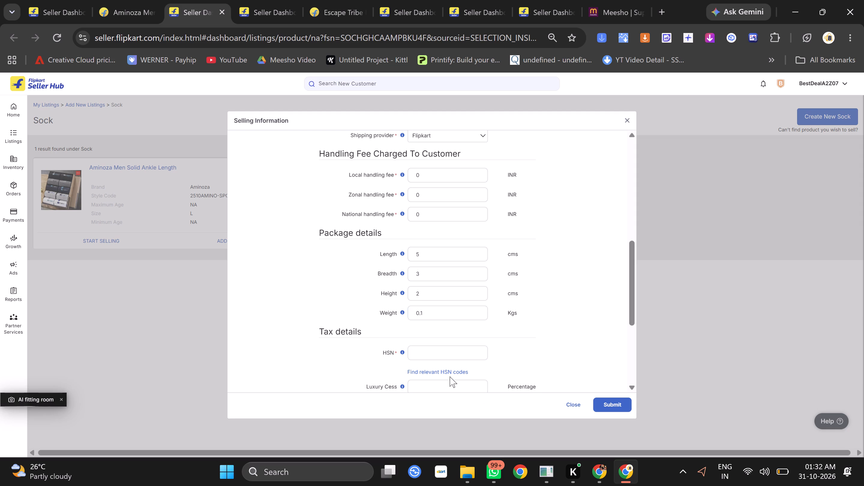
left_click(454, 371)
scroll(454, 371, "down", 4)
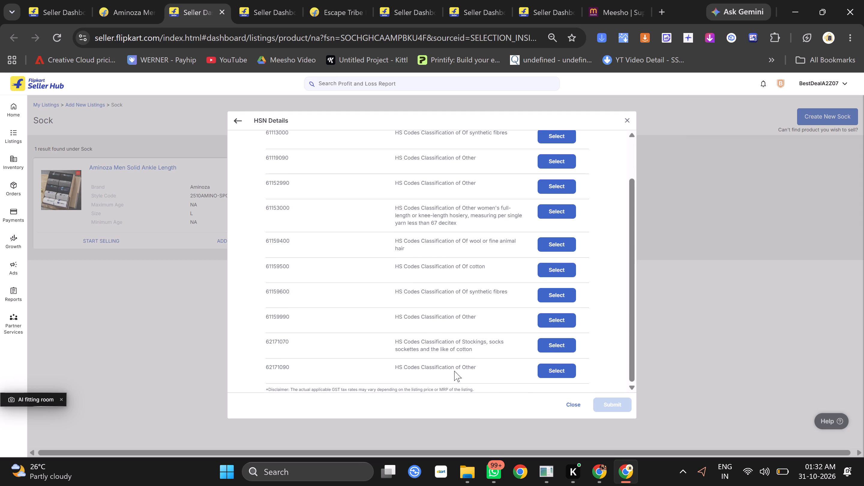
left_click(557, 262)
left_click(557, 268)
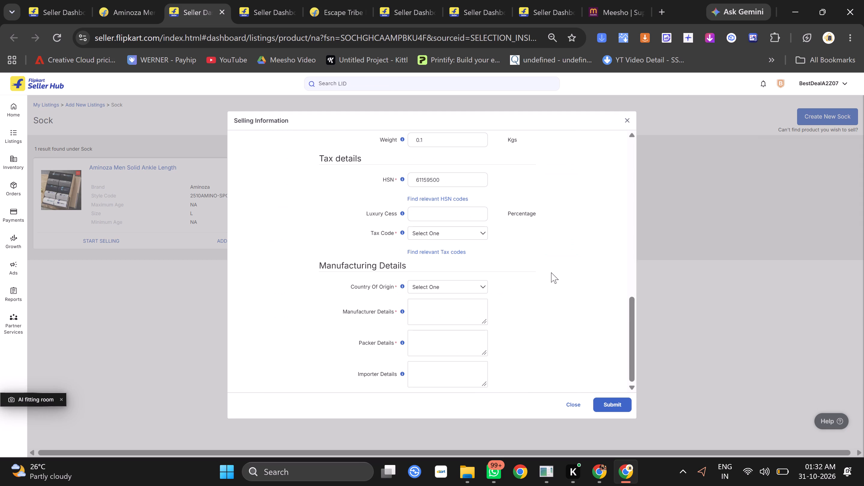
scroll(520, 316, "down", 1)
left_click(448, 232)
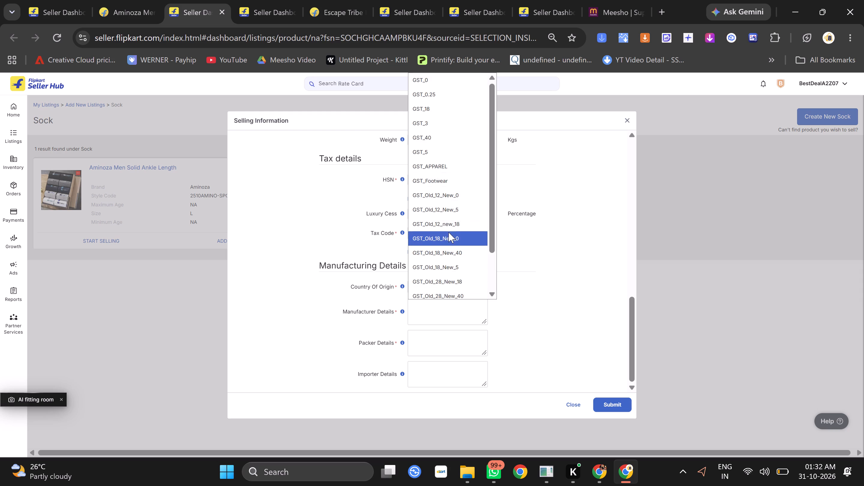
left_click(448, 168)
Set the country of origin in the manufacturing details to India.
left_click(439, 278)
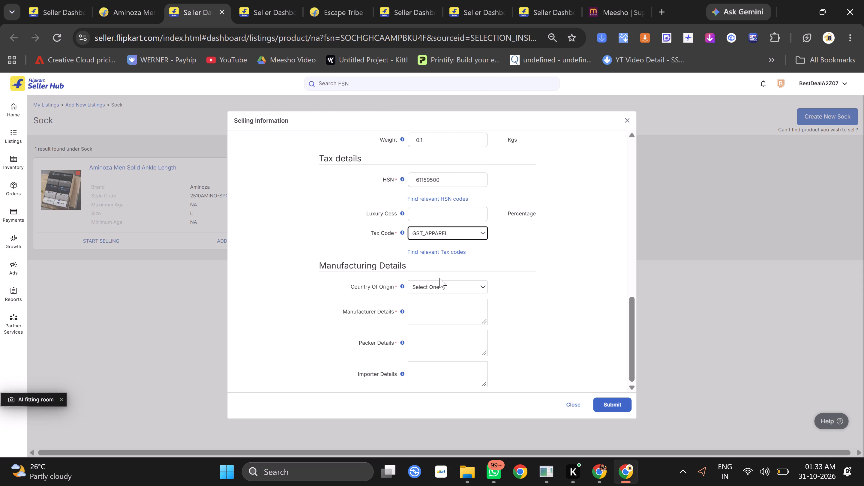
left_click(439, 280)
scroll(455, 162, "down", 1)
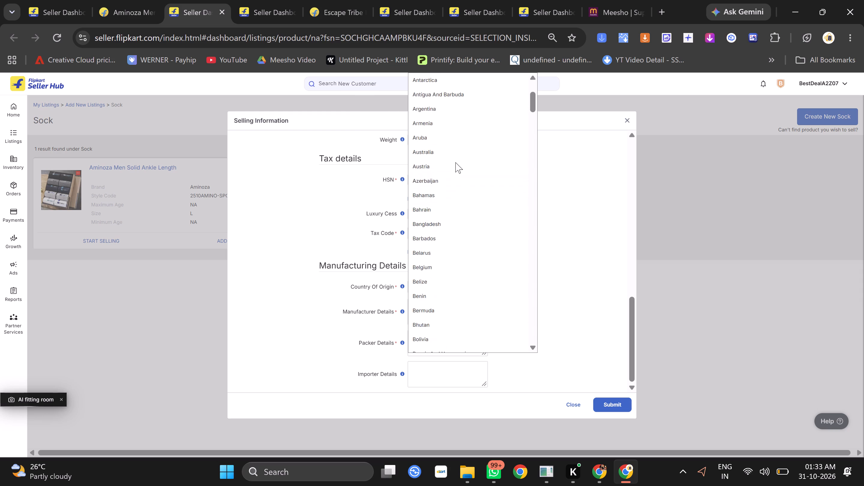
scroll(455, 162, "down", 8)
scroll(455, 162, "up", 1)
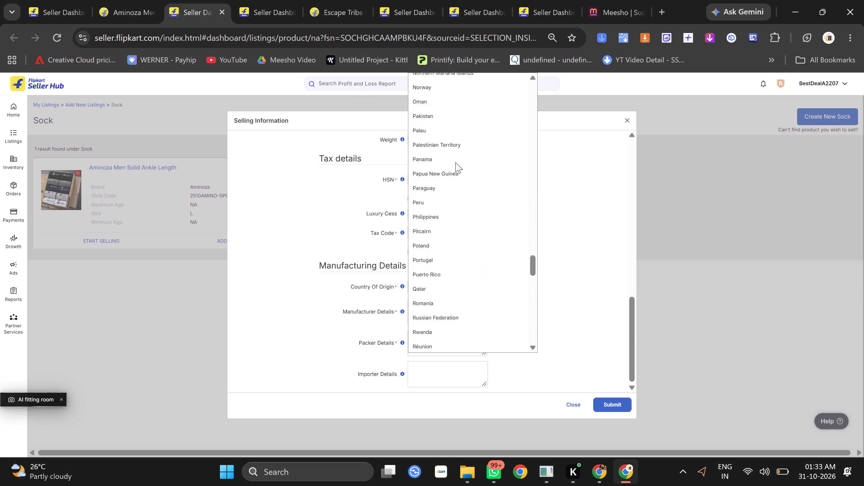
scroll(455, 162, "up", 2)
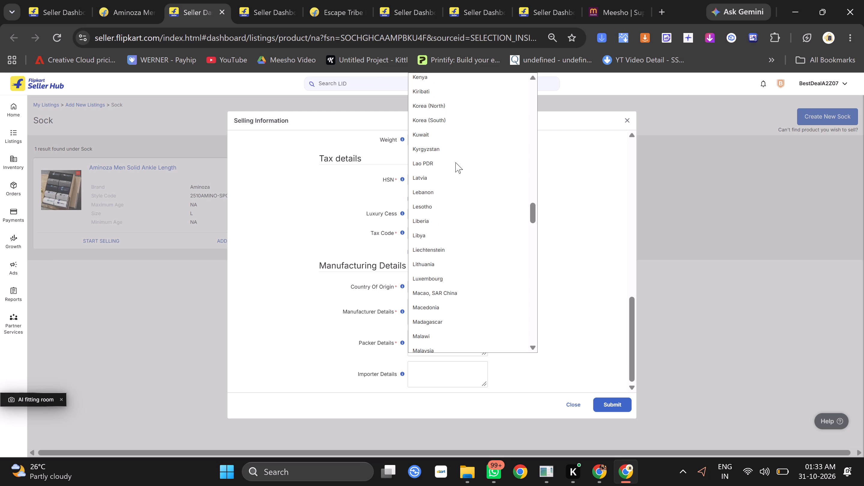
scroll(455, 162, "up", 1)
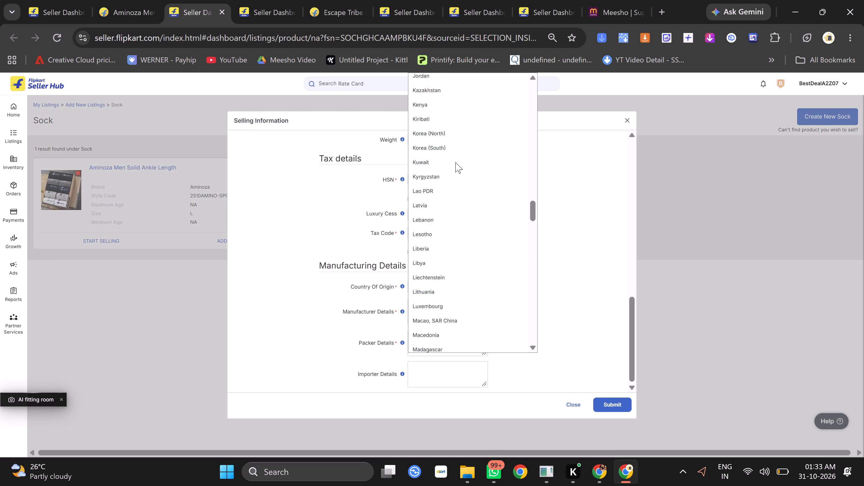
left_click(432, 208)
scroll(432, 208, "down", 2)
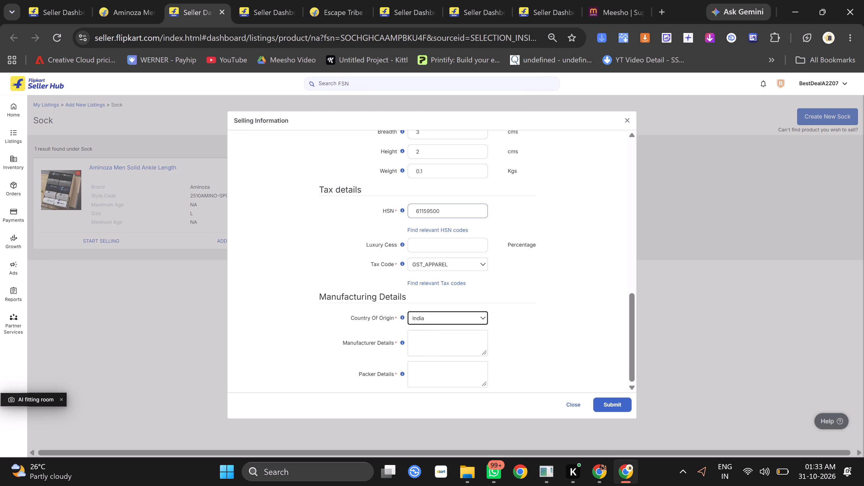
Enter BestdealA2Z as the manufacturer details.
left_click(435, 342)
type("BestdealA3")
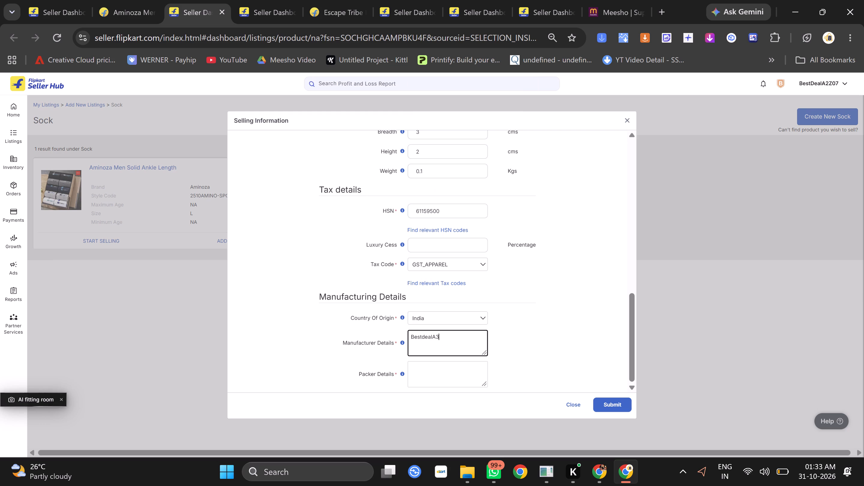
key("BackSpace")
key("shift+at")
key("shift+z")
key("BackSpace")
key("BackSpace")
type("@Z")
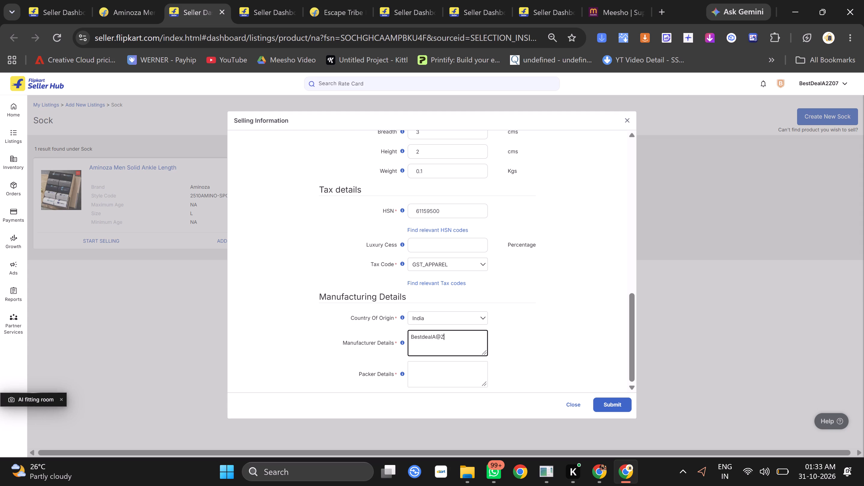
key("BackSpace")
key("BackSpace")
type("@Z")
key("BackSpace")
key("BackSpace")
key("BackSpace")
type("A2")
key("shift+z")
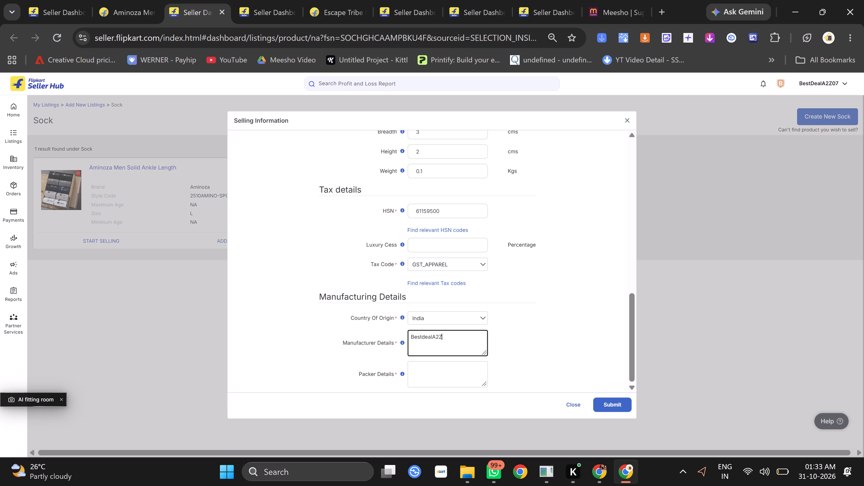
Copy the manufacturer details text, BestdealA2Z, into the packer details as well.
left_click_drag(458, 344, 276, 398)
key("ctrl+x")
key("ctrl+v")
left_click(437, 381)
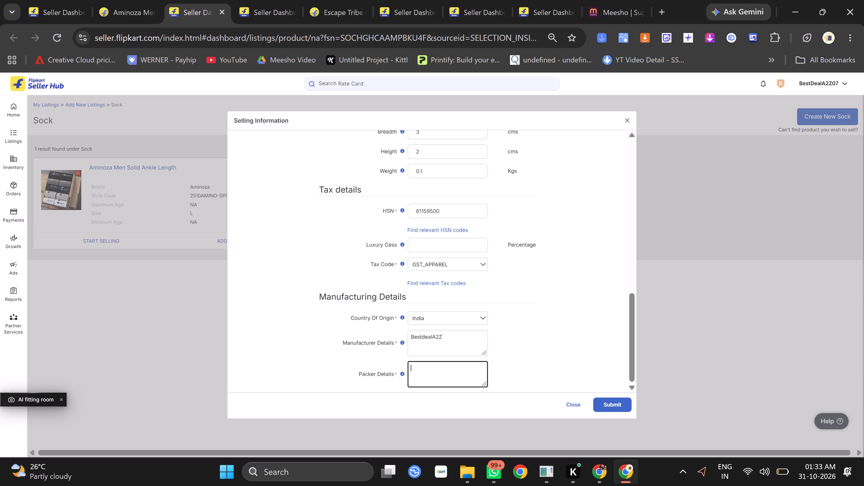
key("ctrl+v")
left_click(572, 344)
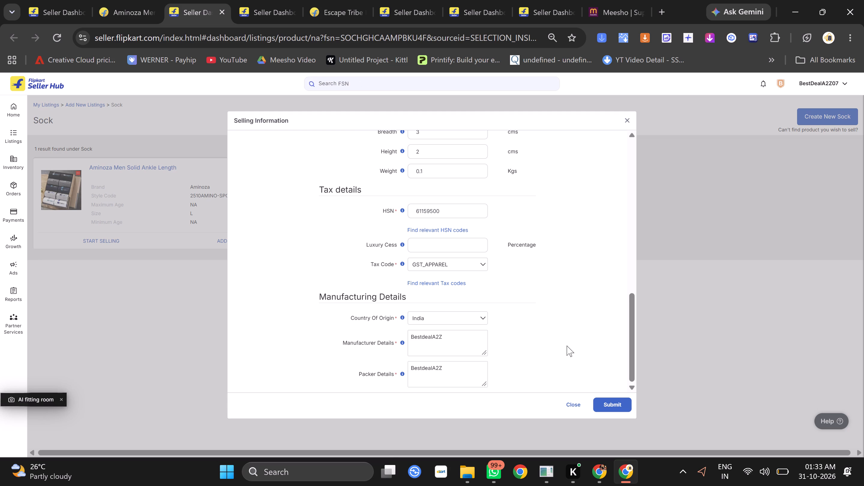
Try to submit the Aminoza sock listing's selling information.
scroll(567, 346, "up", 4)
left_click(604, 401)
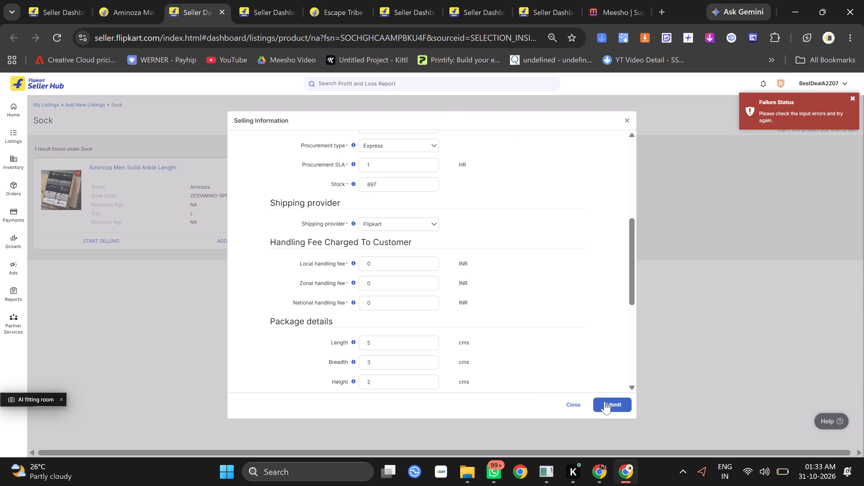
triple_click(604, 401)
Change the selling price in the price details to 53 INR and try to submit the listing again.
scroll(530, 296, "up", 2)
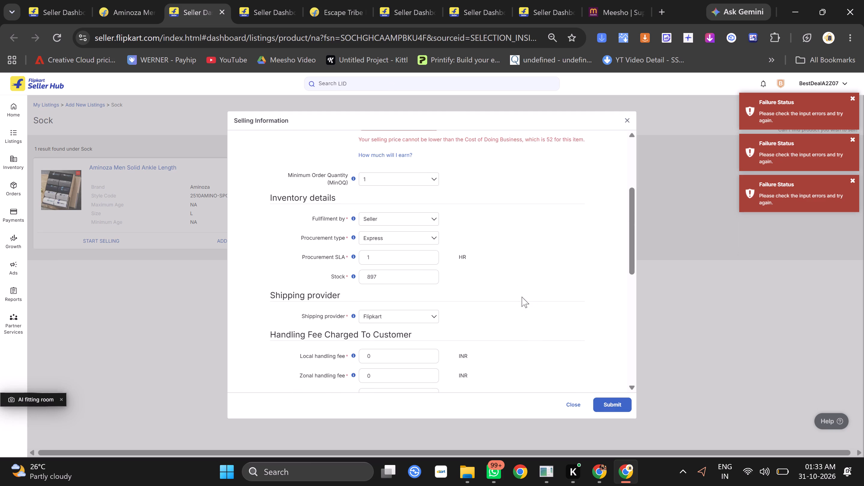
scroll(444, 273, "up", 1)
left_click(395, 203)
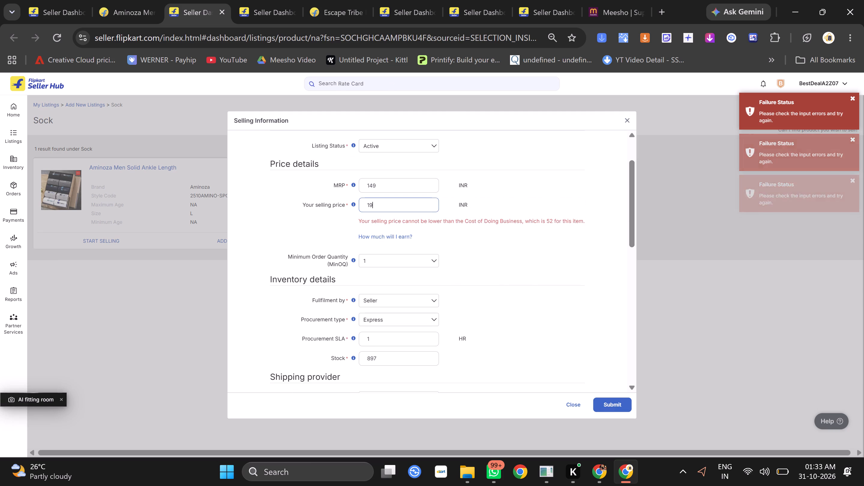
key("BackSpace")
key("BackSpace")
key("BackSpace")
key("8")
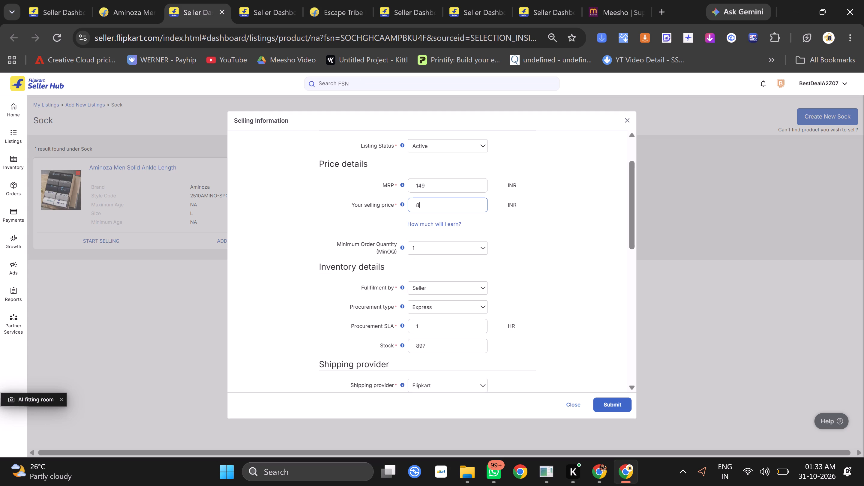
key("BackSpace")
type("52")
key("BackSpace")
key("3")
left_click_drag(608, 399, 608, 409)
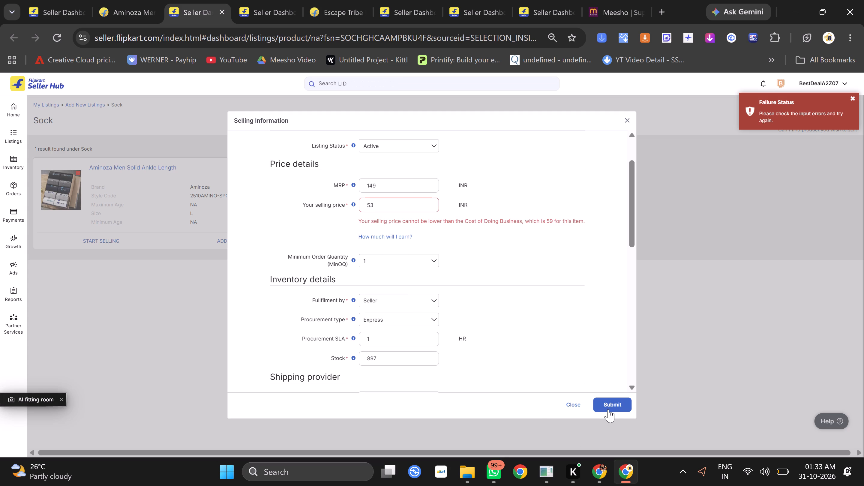
Set the selling price to 61 INR and submit the Aminoza sock listing.
key("BackSpace")
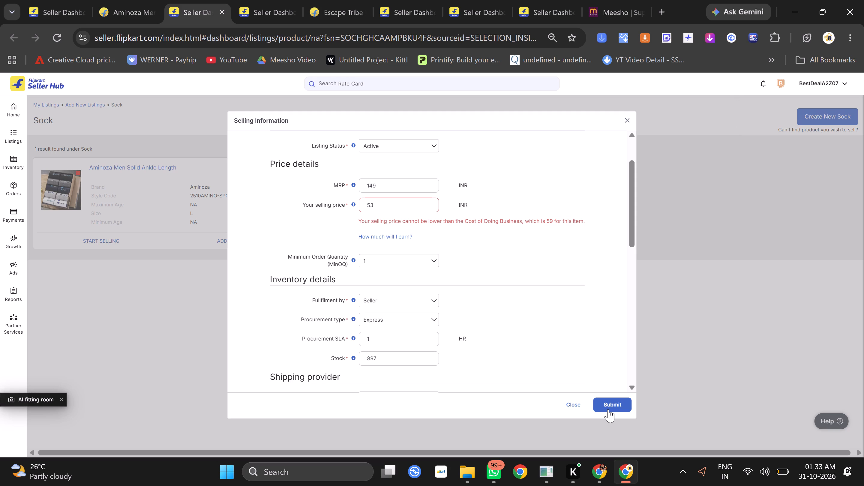
key("BackSpace")
key("BackSpace")
key("BackSpace")
key("BackSpace")
key("BackSpace")
key("BackSpace")
key("BackSpace")
key("BackSpace")
left_click(412, 219)
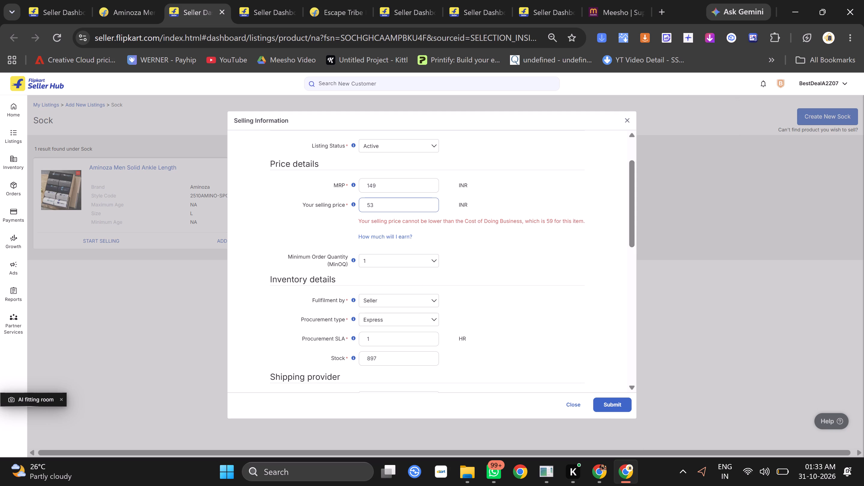
left_click(410, 212)
key("BackSpace")
key("BackSpace")
key("BackSpace")
key("3")
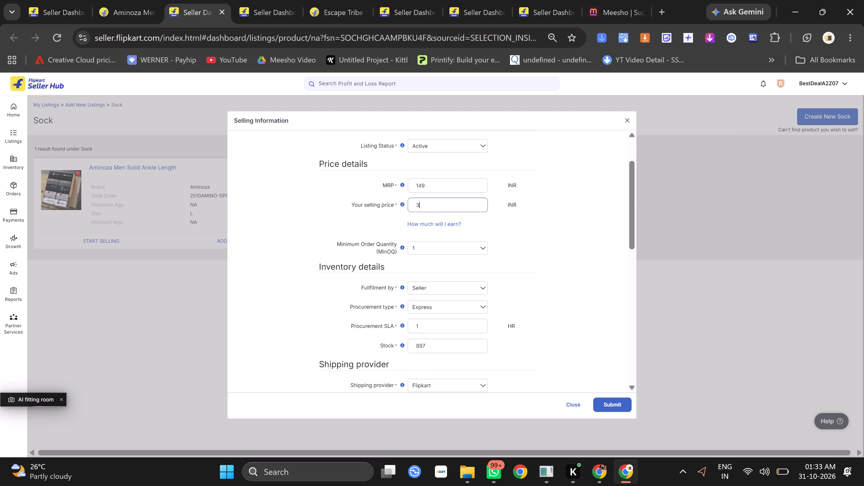
key("BackSpace")
type("61")
key("Return")
left_click(609, 400)
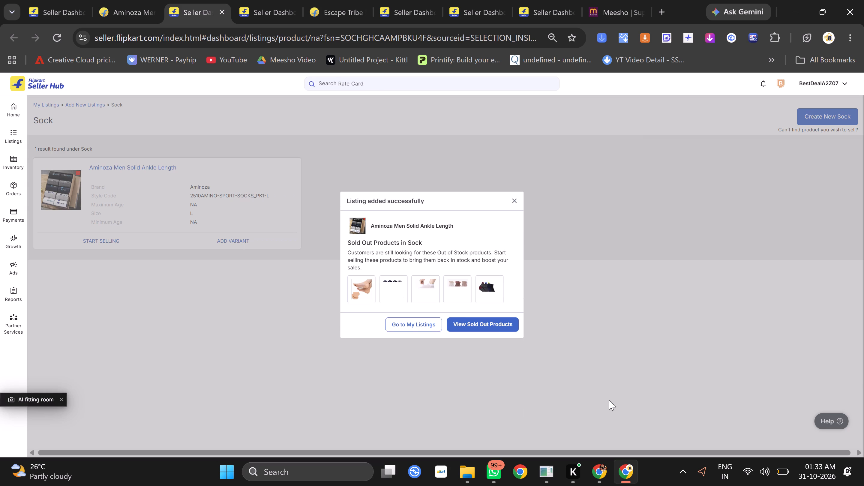
Open the sold-out products for the Sock category in Selection Insights.
left_click(481, 326)
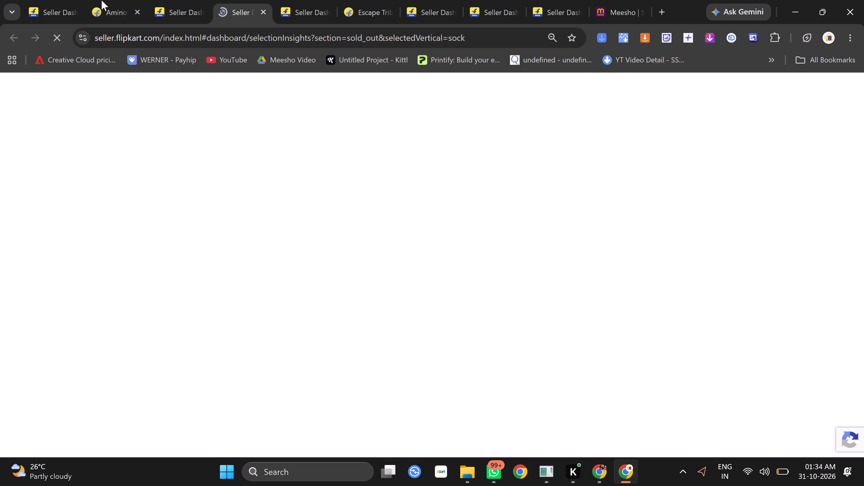
left_click(179, 11)
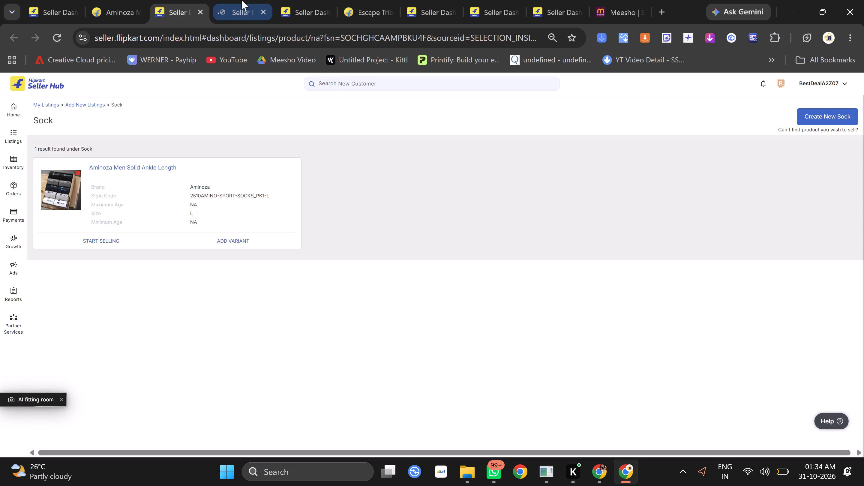
left_click(238, 0)
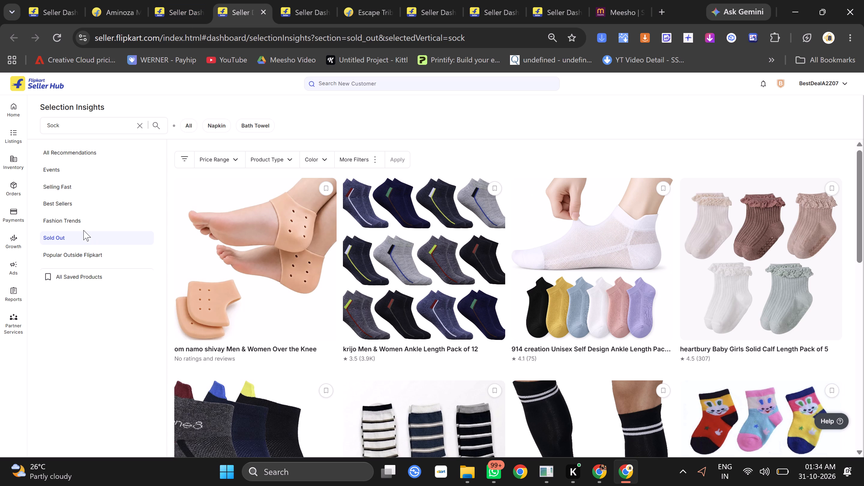
From all sock recommendations, open the first Selling Fast Socks for Men product, start a single listing from it, and return to its product details.
left_click(92, 152)
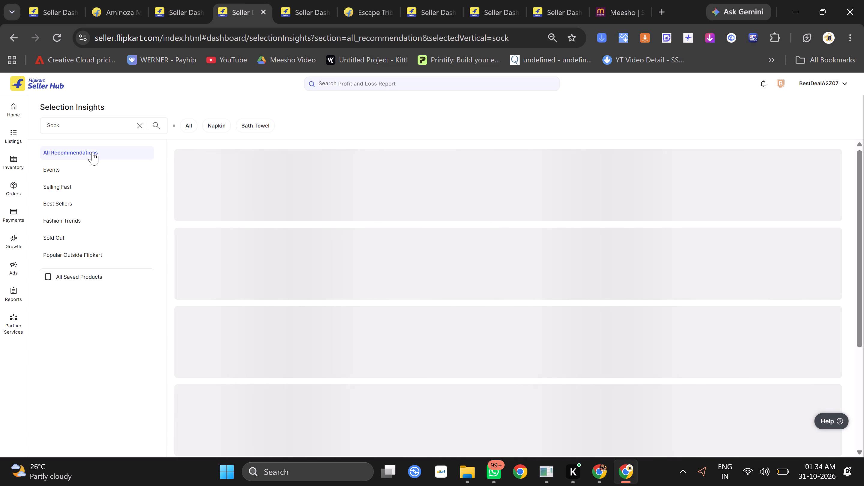
scroll(350, 264, "down", 1)
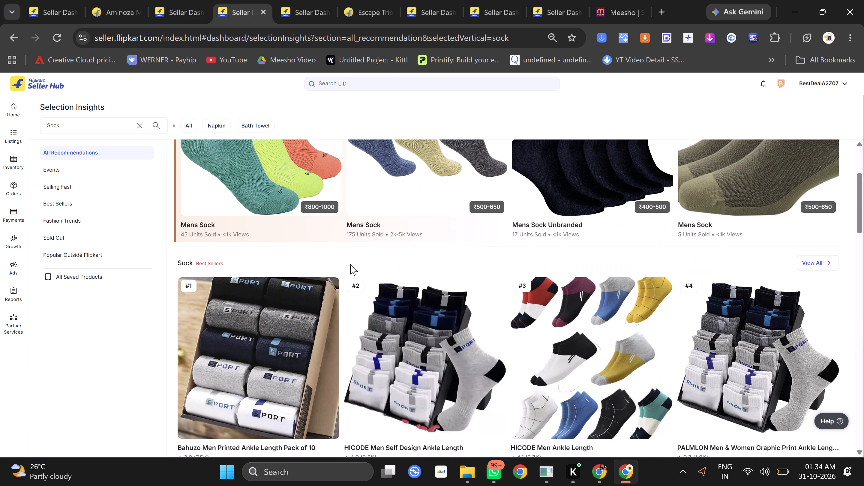
scroll(350, 264, "down", 2)
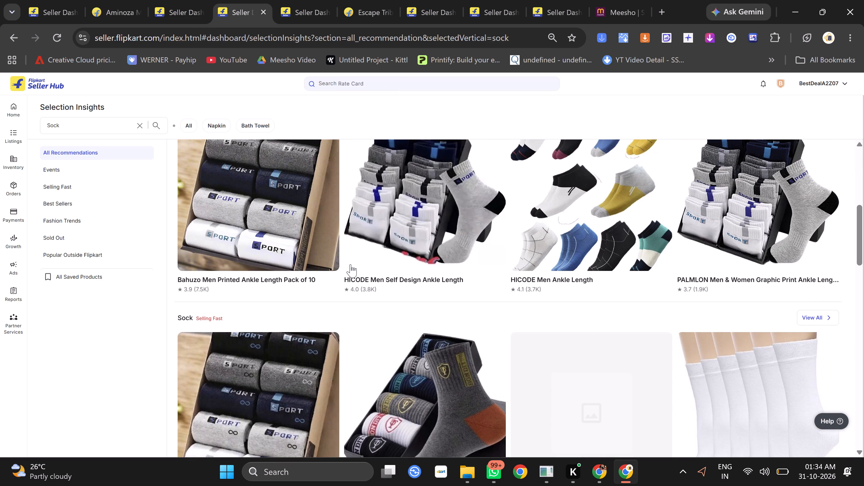
scroll(350, 264, "down", 2)
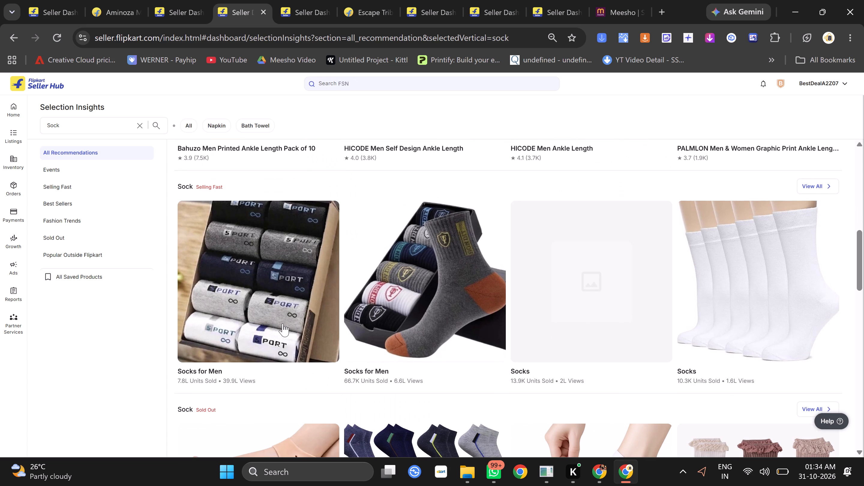
left_click(283, 323)
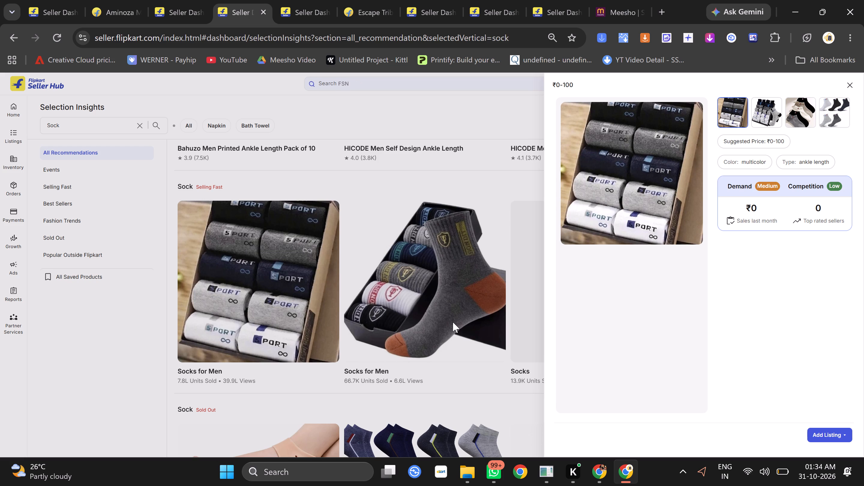
left_click(829, 435)
left_click(814, 392)
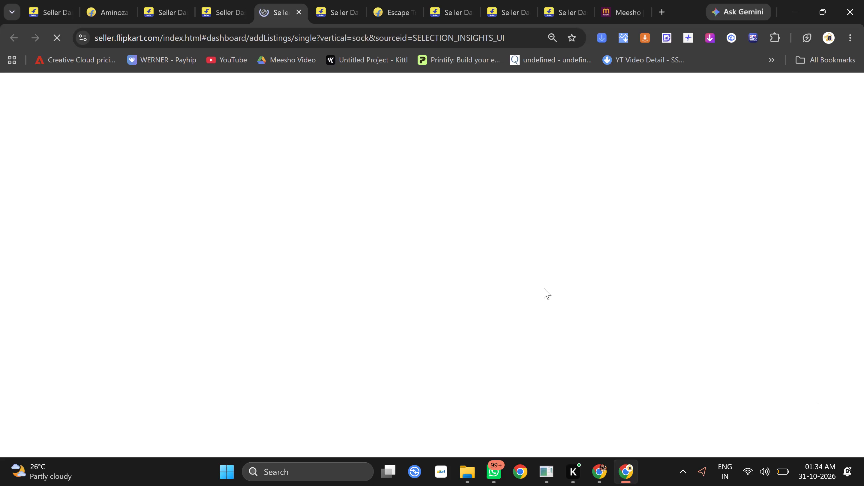
left_click(221, 1)
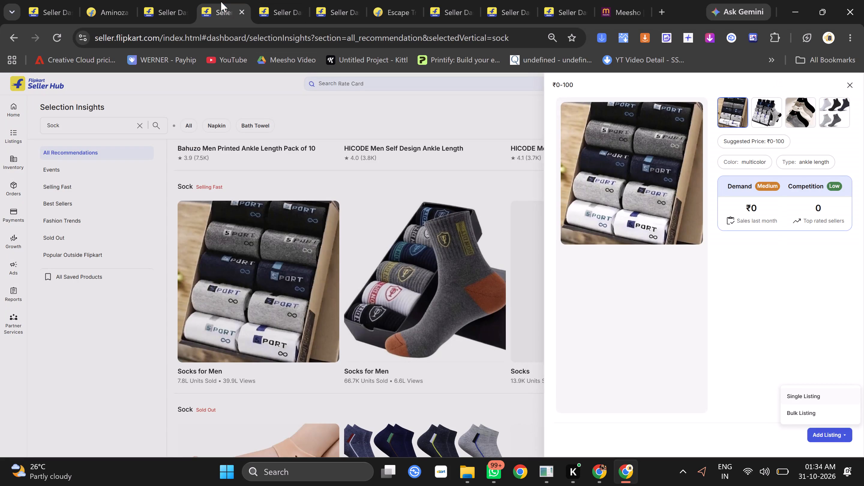
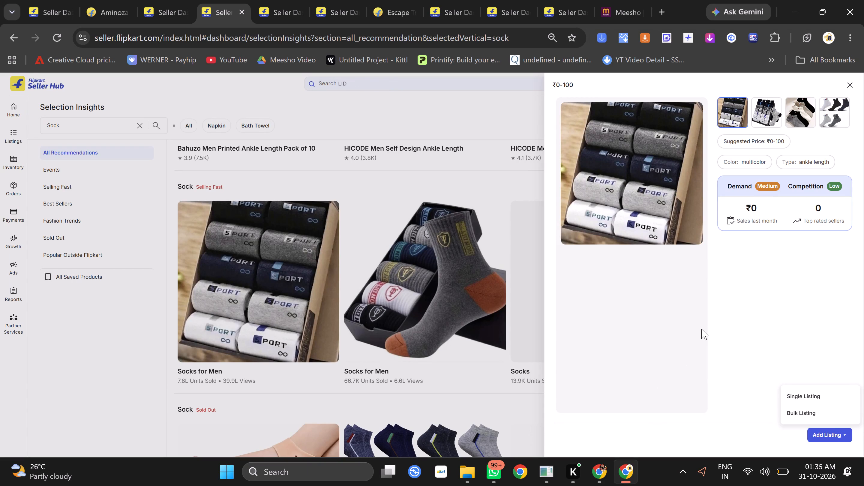
Close the Socks for Men product details and open the seller's forward orders page.
left_click(701, 329)
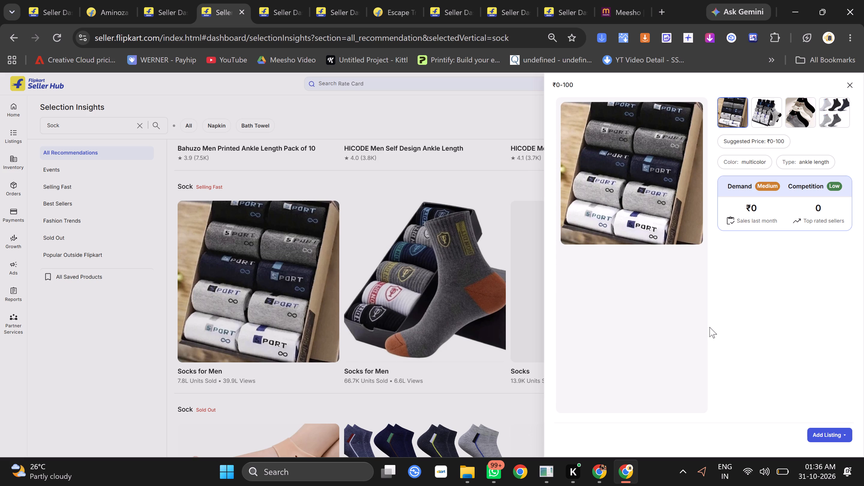
left_click(846, 82)
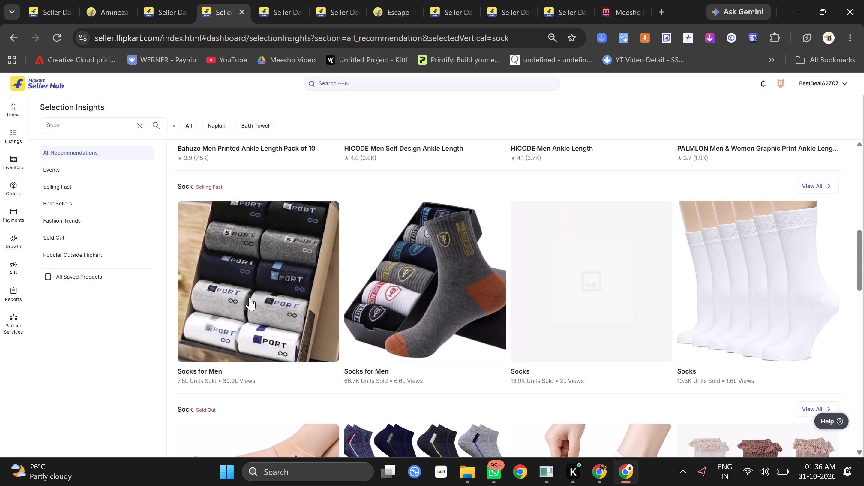
left_click(13, 183)
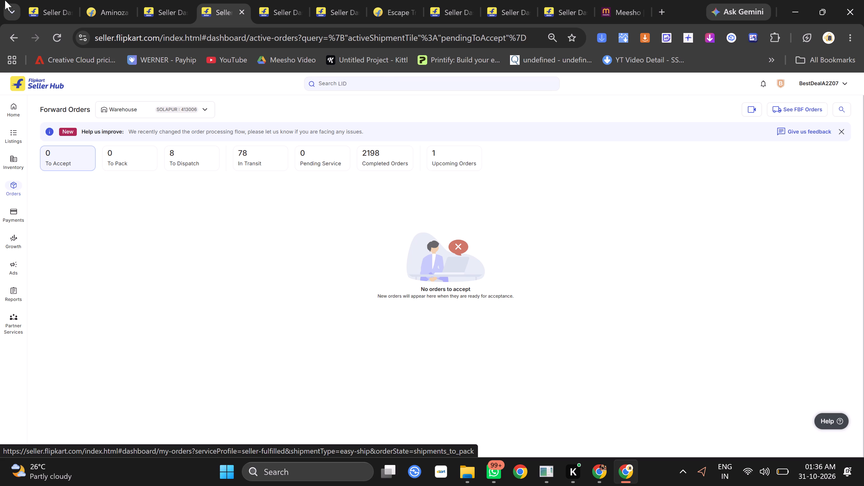
Close all the extra browser tabs, keeping only the Selection Insights tab with the Best Sellers sock list.
left_click(127, 12)
triple_click(127, 12)
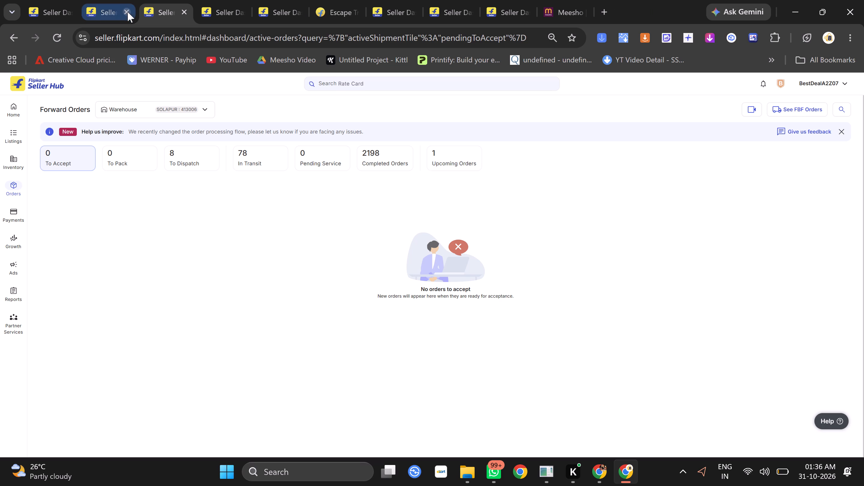
left_click(127, 12)
triple_click(127, 12)
triple_click(127, 12)
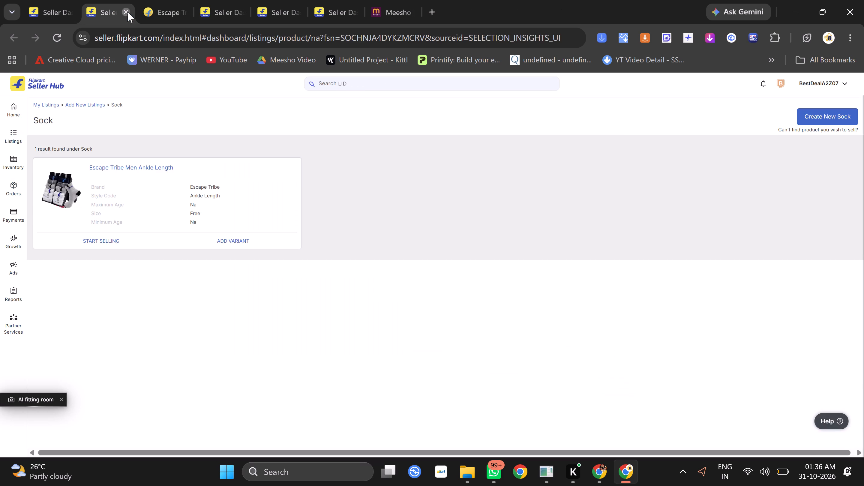
double_click(127, 12)
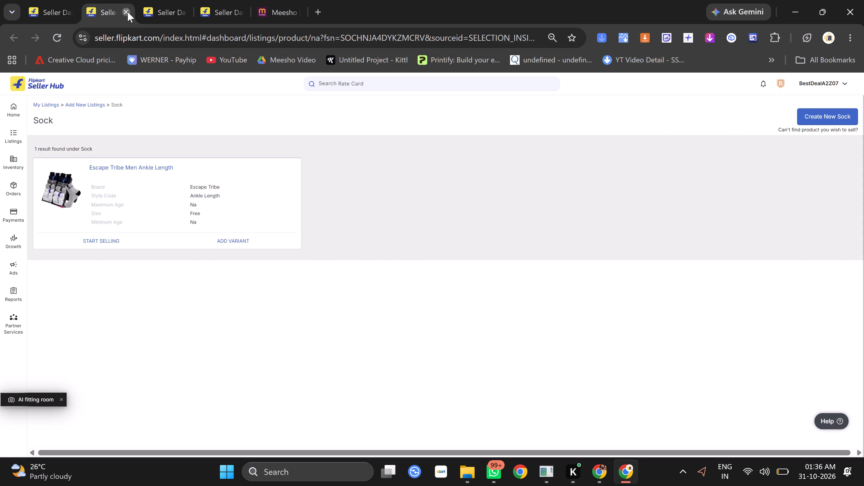
left_click(127, 12)
left_click(127, 12)
left_click(127, 12)
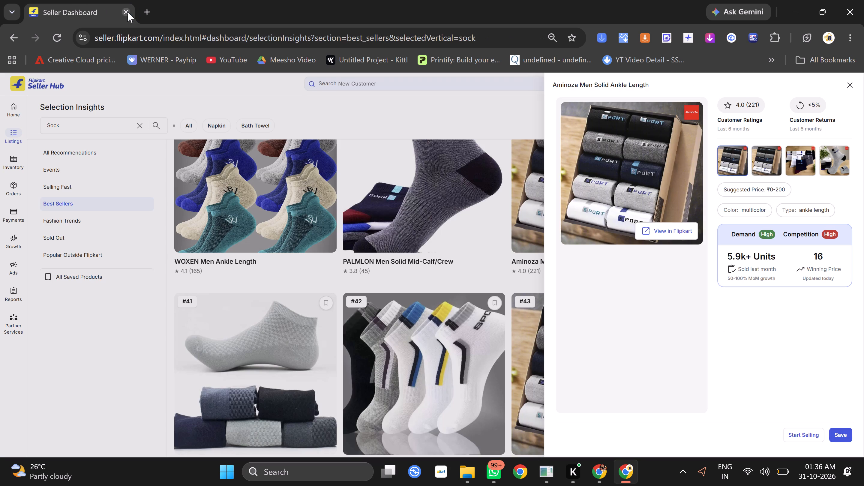